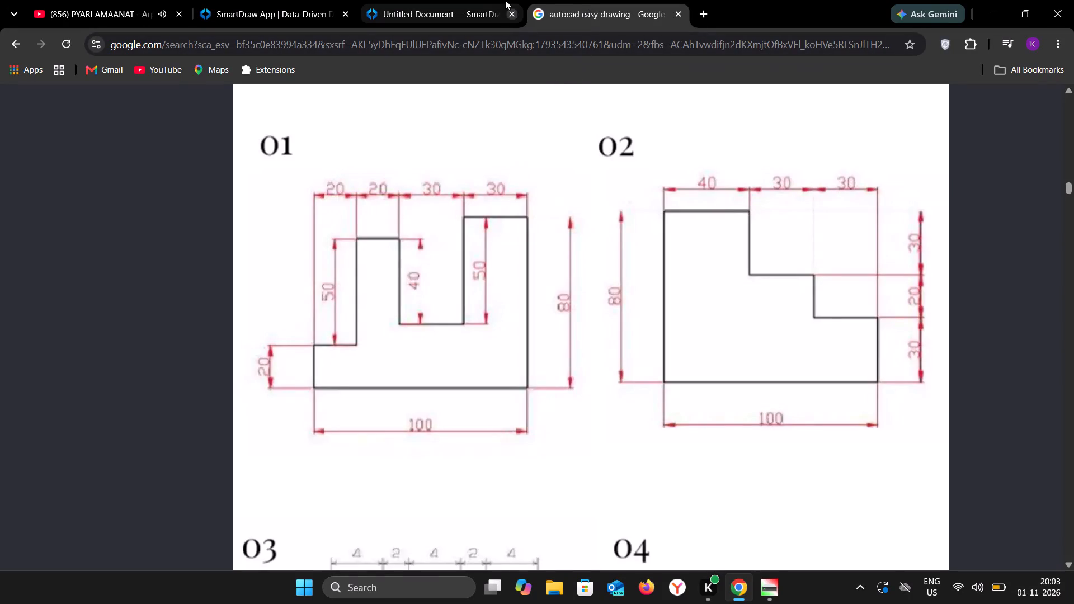
Switch to the untitled SmartDraw document and set the line tool to Polygon Line.
left_click(459, 11)
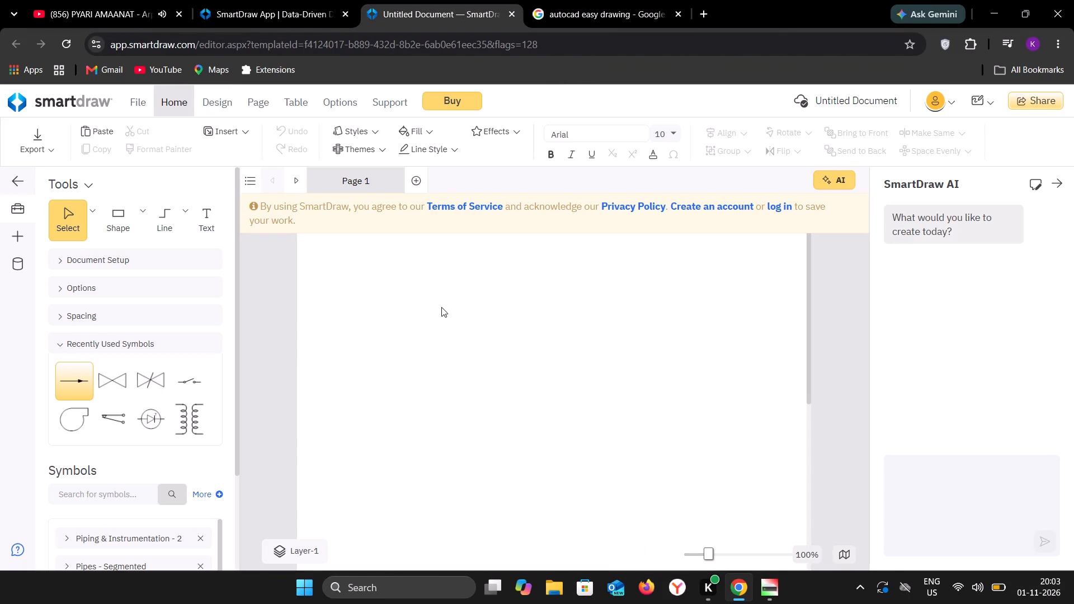
left_click(187, 217)
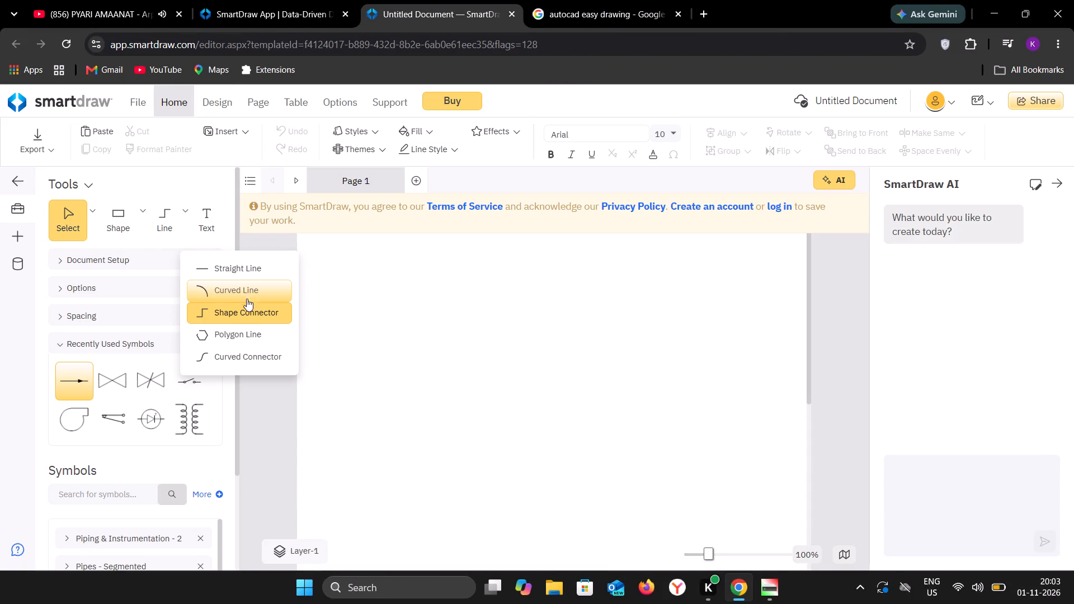
left_click(255, 340)
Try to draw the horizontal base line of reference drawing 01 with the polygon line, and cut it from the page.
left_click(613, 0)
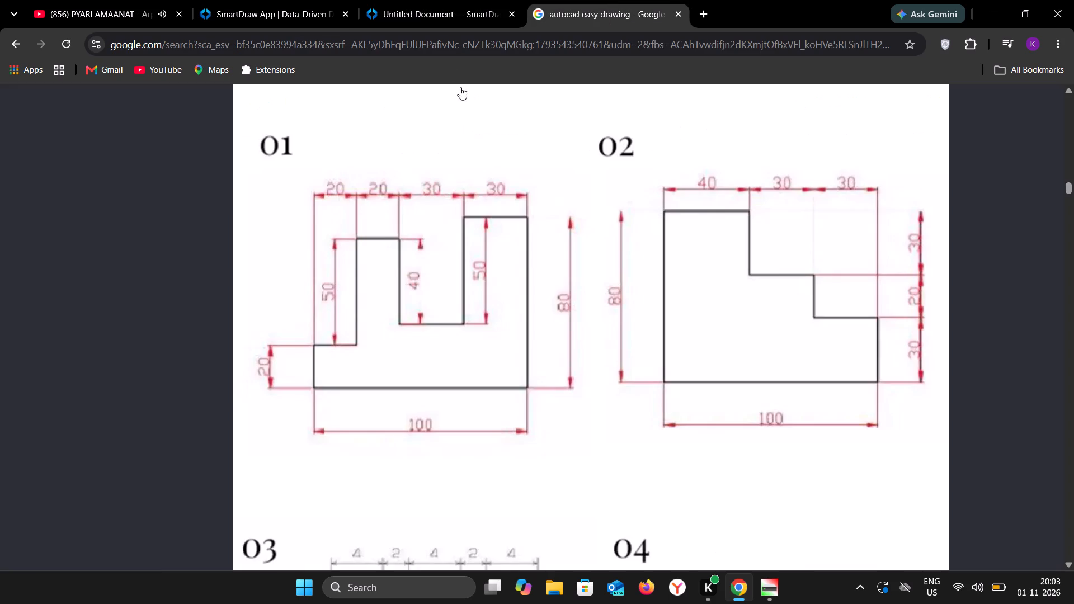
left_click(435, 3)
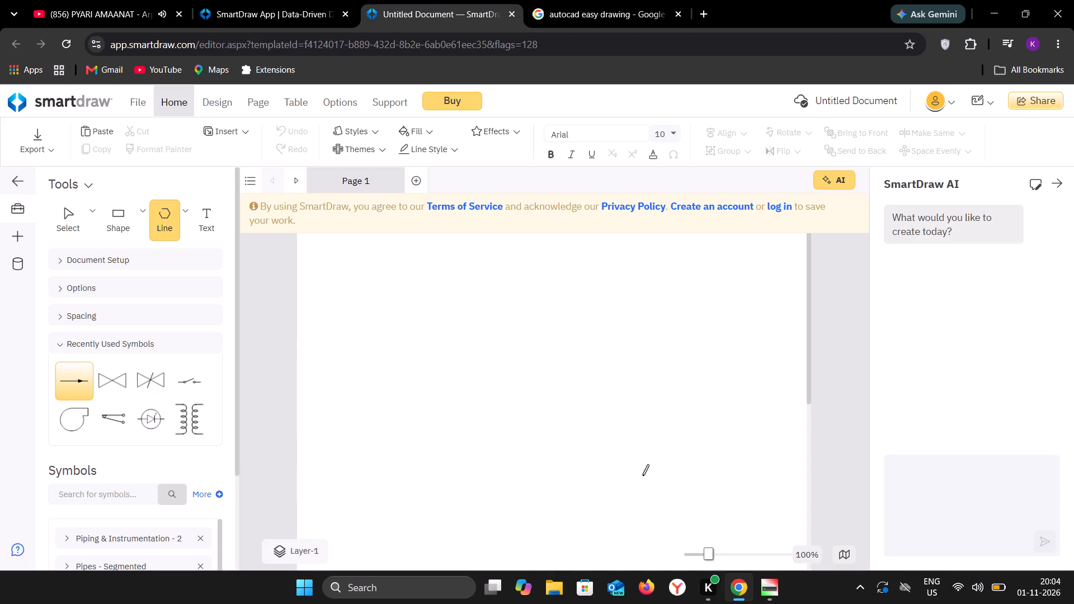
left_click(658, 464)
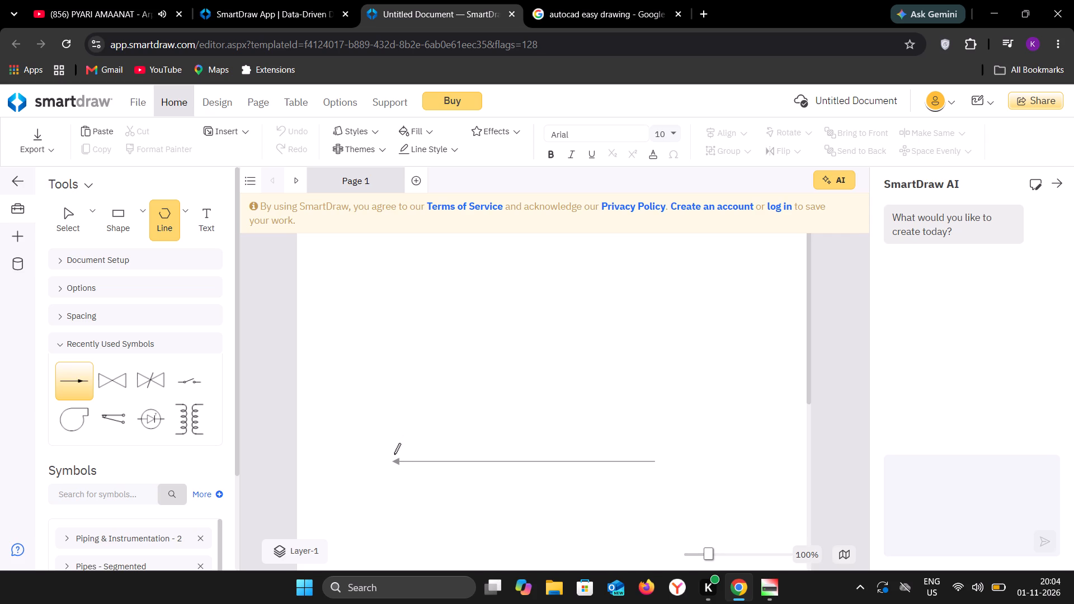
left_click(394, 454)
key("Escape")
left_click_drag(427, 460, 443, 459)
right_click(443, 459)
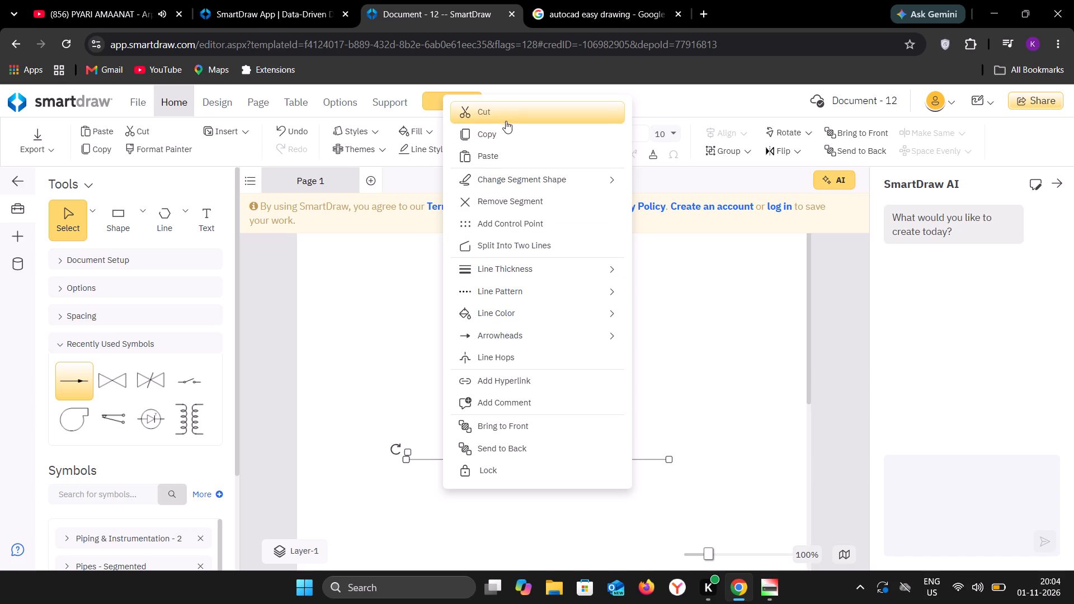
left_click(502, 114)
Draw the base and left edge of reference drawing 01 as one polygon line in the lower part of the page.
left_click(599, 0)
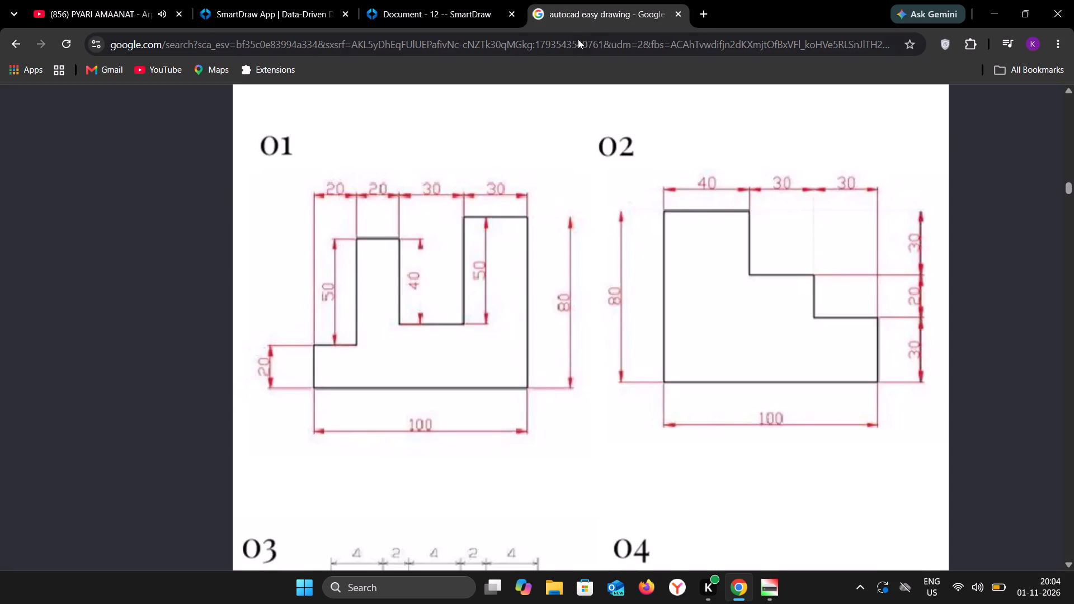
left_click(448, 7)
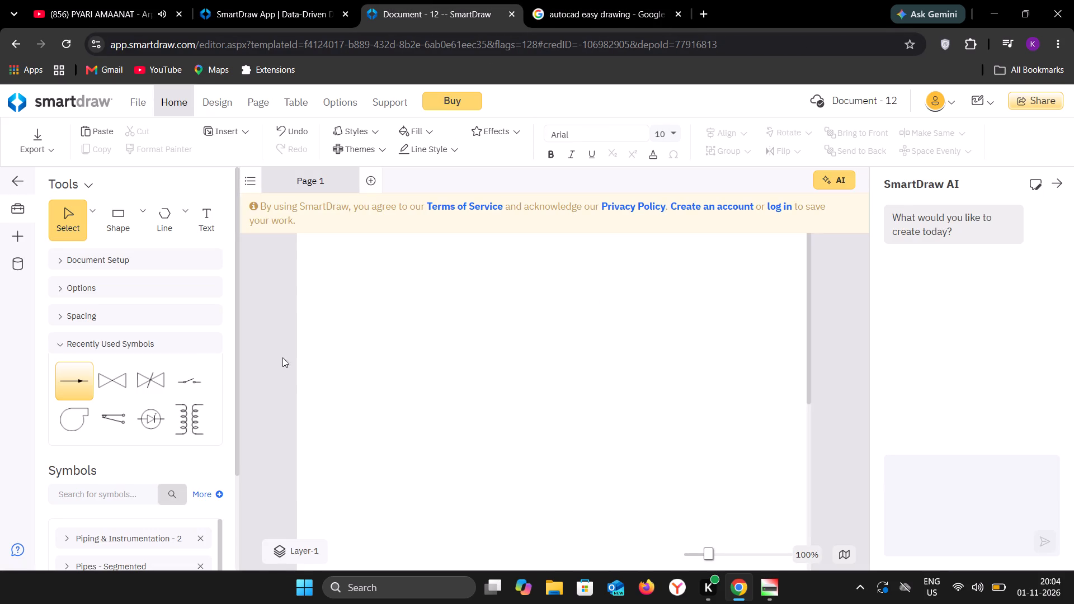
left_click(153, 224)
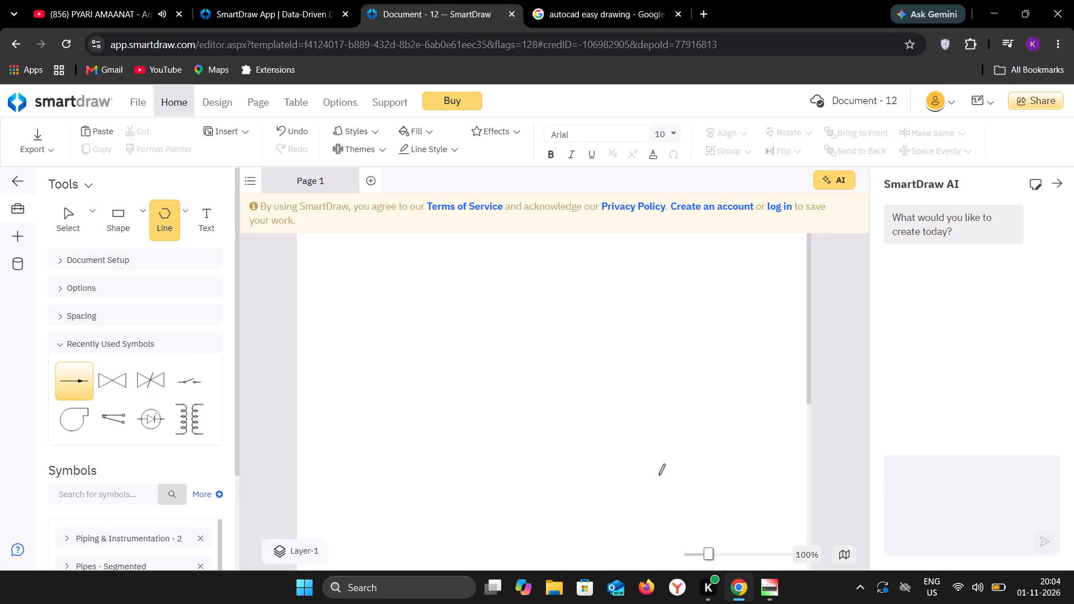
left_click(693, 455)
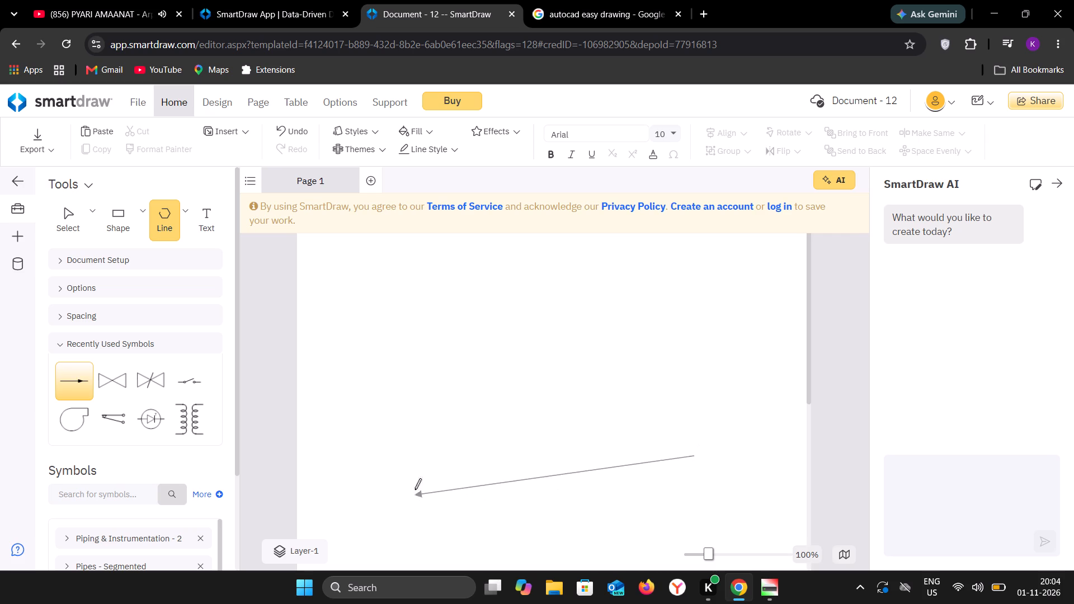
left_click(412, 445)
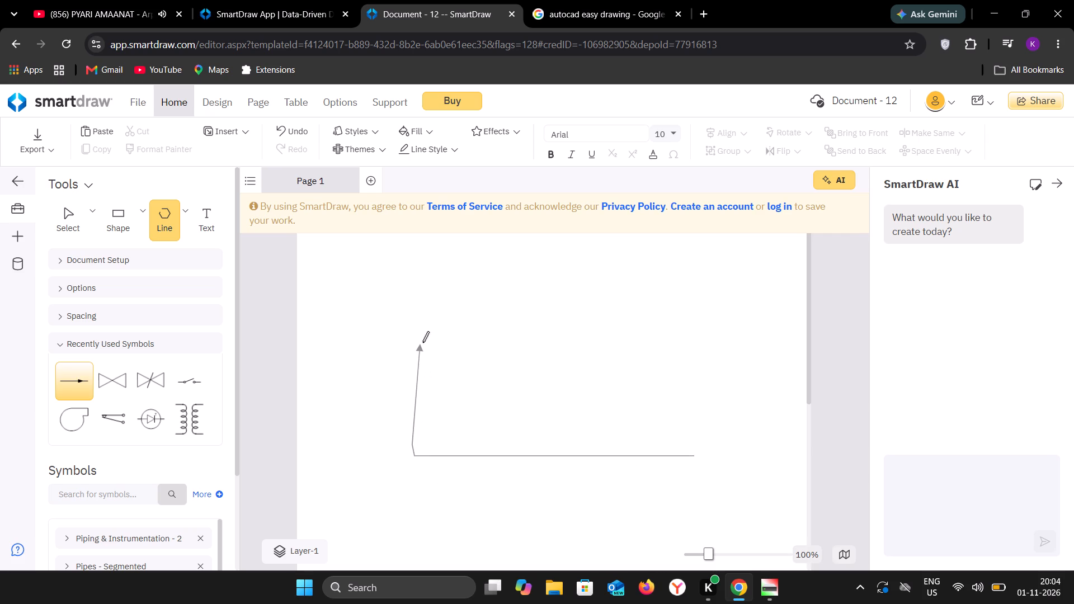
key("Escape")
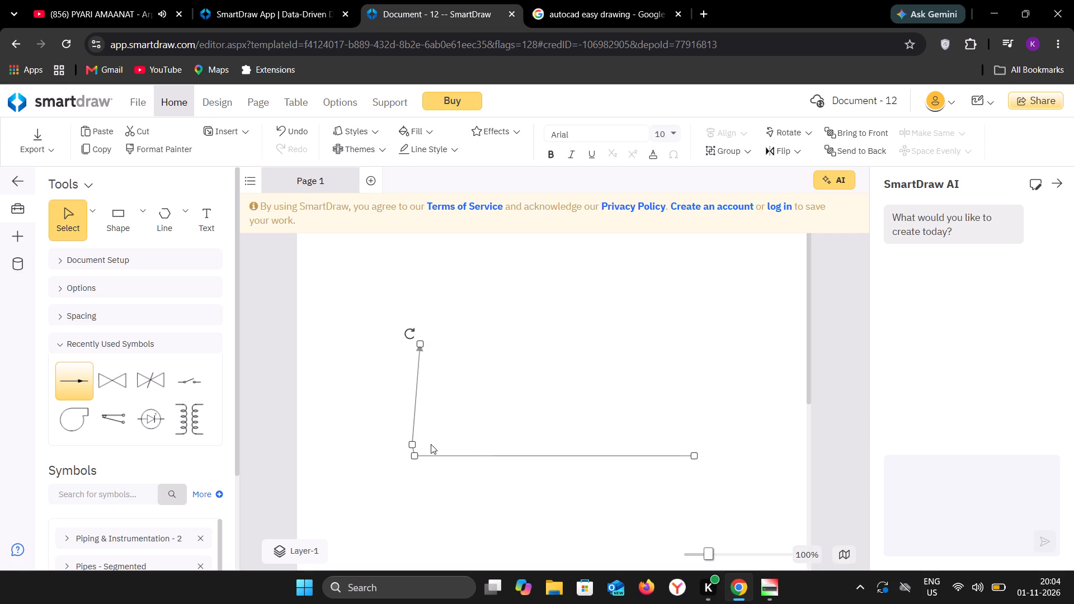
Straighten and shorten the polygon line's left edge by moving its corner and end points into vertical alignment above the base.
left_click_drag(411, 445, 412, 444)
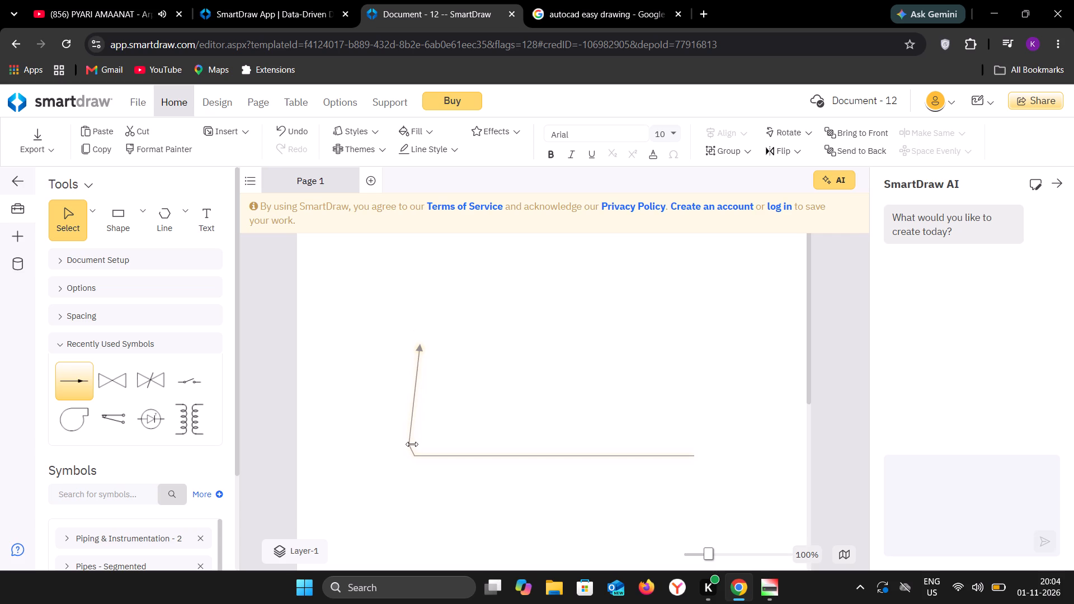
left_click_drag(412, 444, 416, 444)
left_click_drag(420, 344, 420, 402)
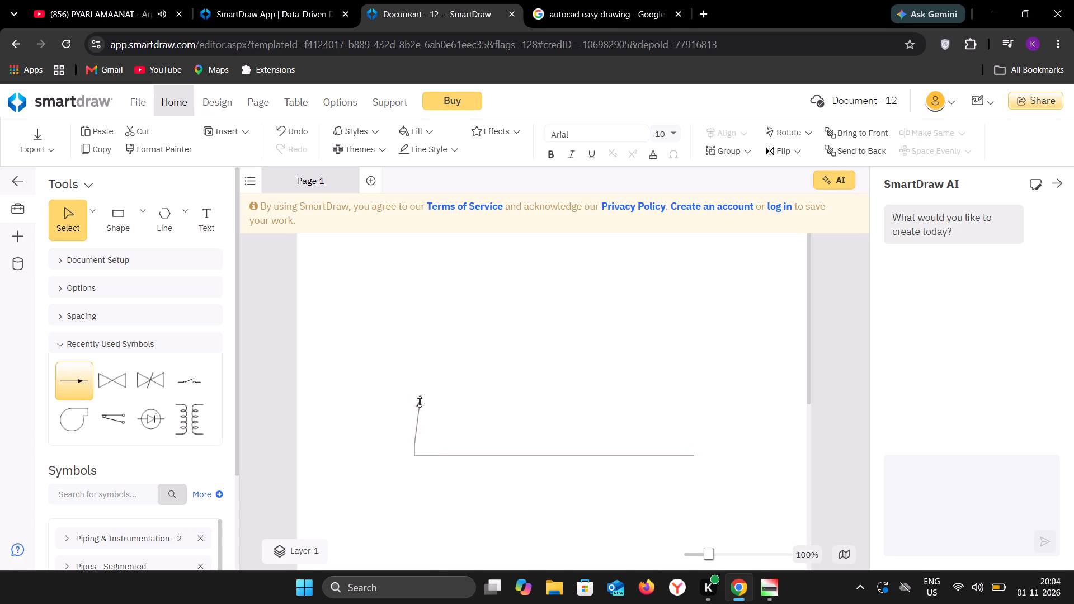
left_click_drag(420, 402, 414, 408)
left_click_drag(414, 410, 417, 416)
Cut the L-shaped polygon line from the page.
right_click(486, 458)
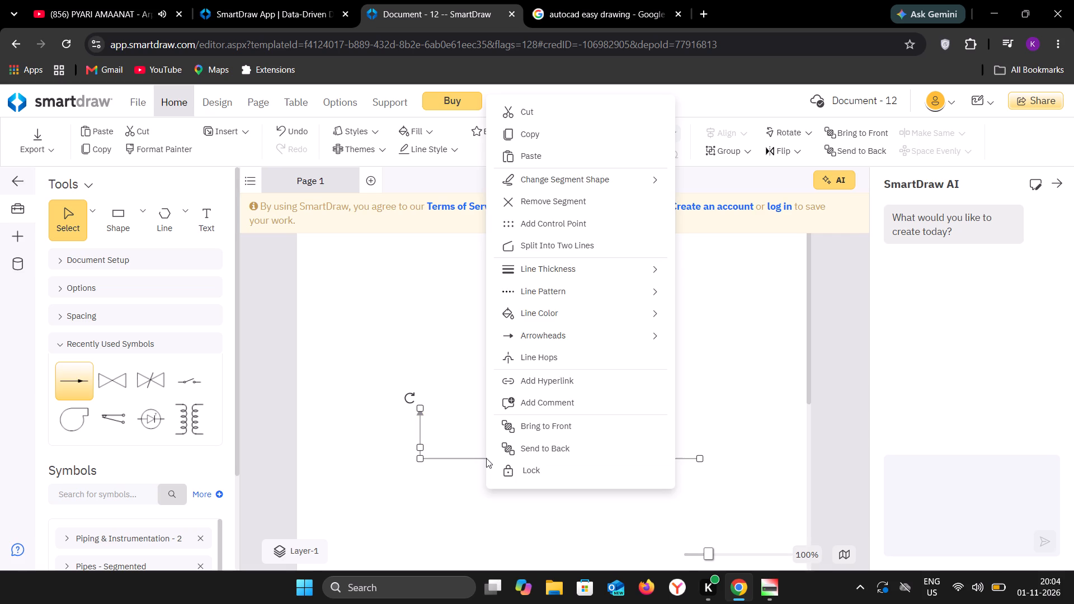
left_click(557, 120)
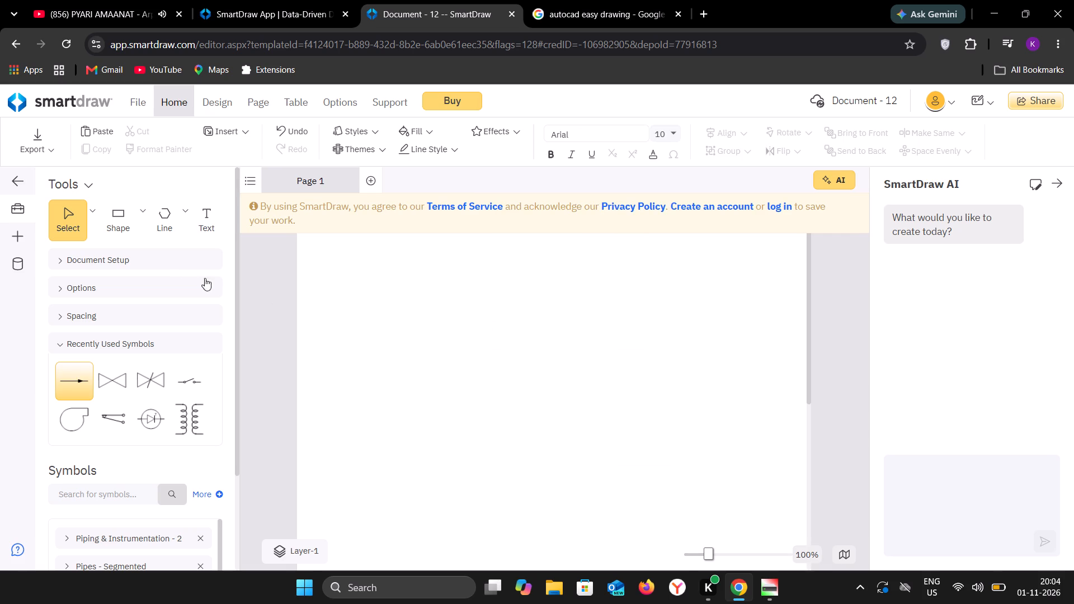
Start a polygon line with the base, short left edge and low left ledge of the profile in reference drawing 01.
left_click(164, 228)
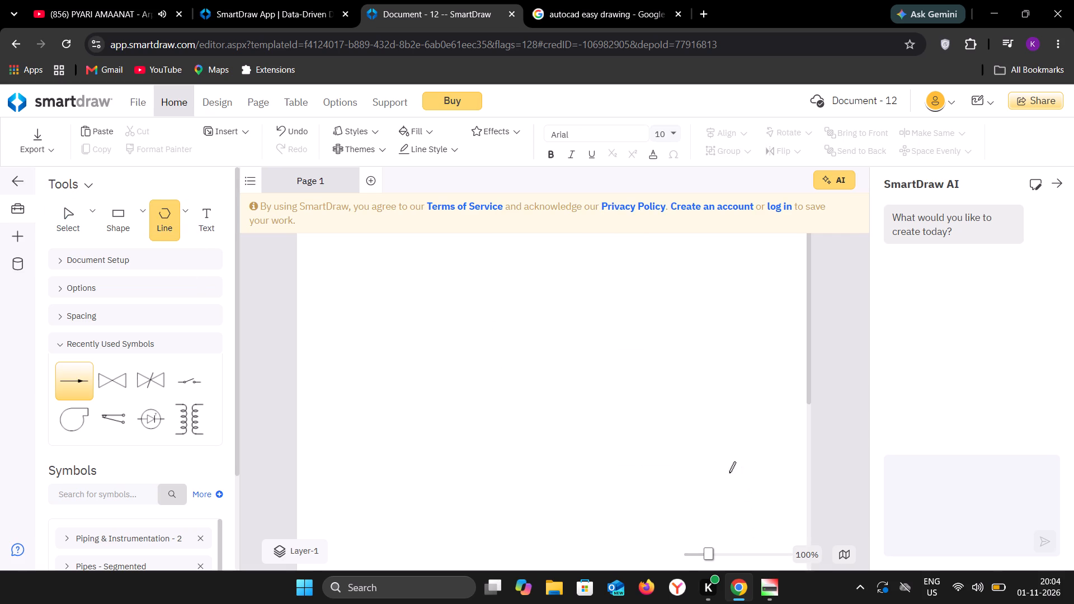
left_click(712, 466)
left_click(440, 455)
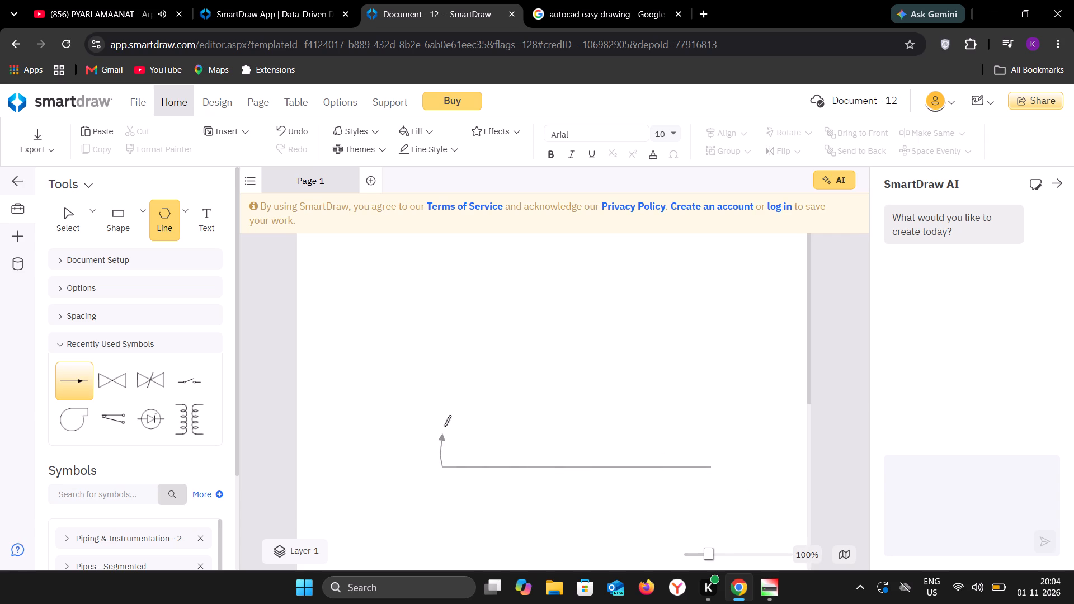
left_click(442, 390)
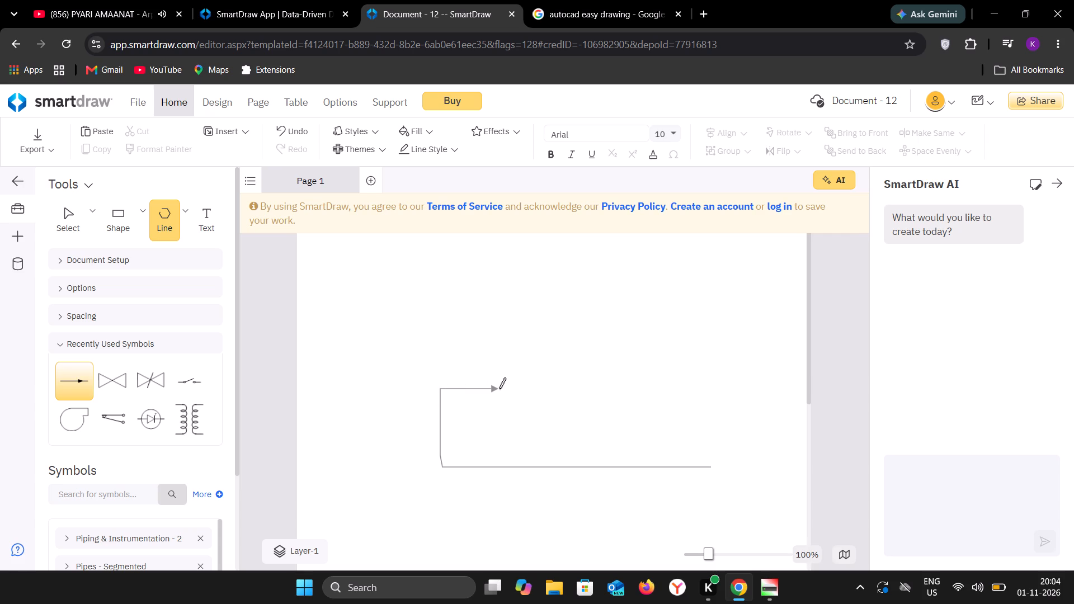
left_click(511, 387)
Check reference drawing 01 and continue the outline up, across and down around the profile's first raised column.
left_click(598, 2)
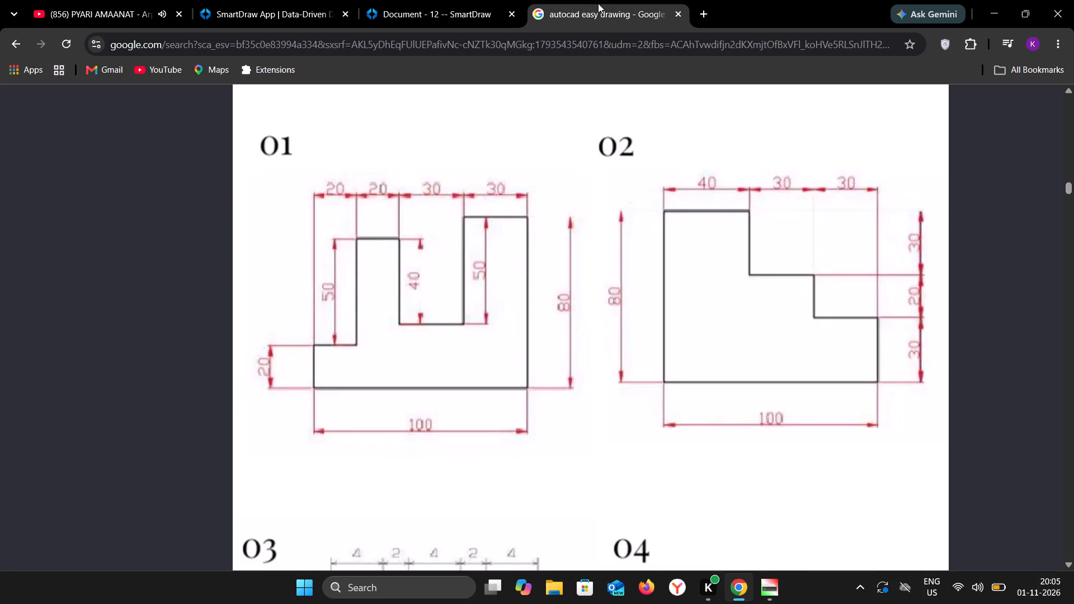
left_click(462, 6)
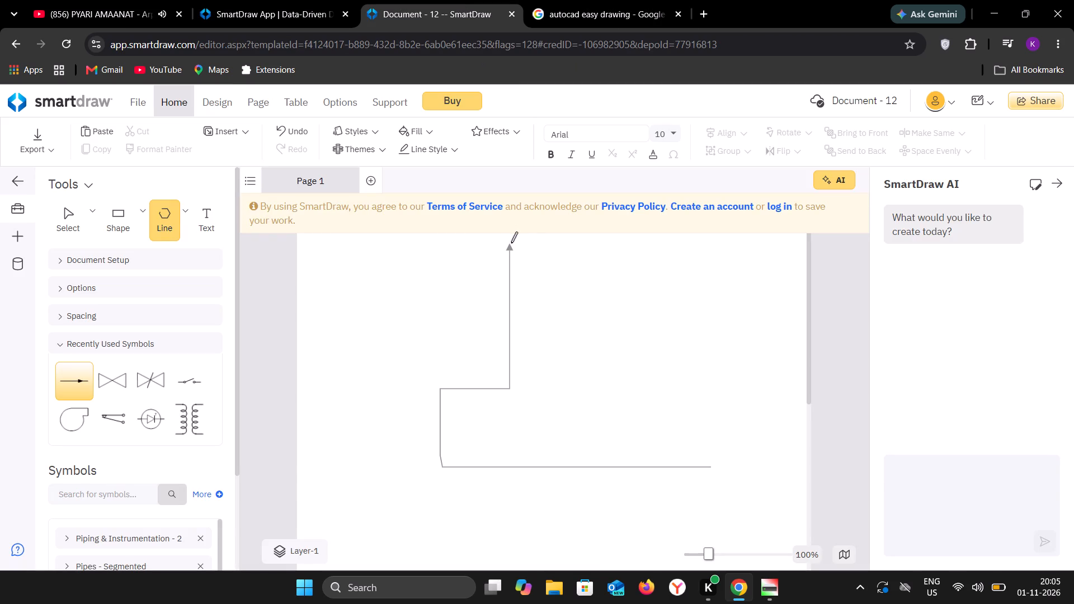
left_click(511, 243)
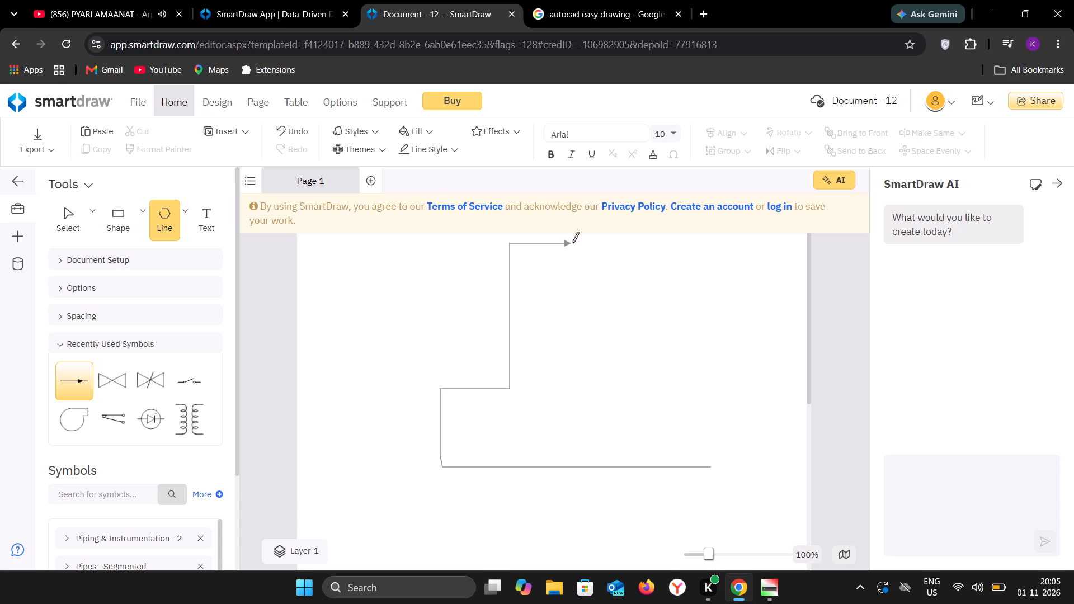
left_click(572, 243)
left_click_drag(567, 391, 577, 394)
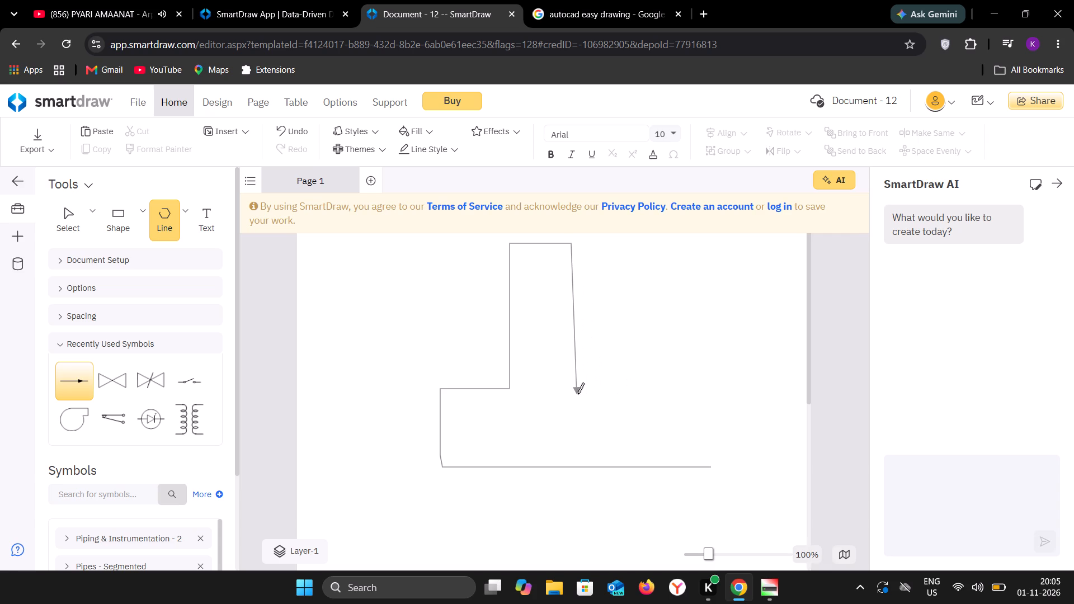
left_click_drag(577, 394, 572, 393)
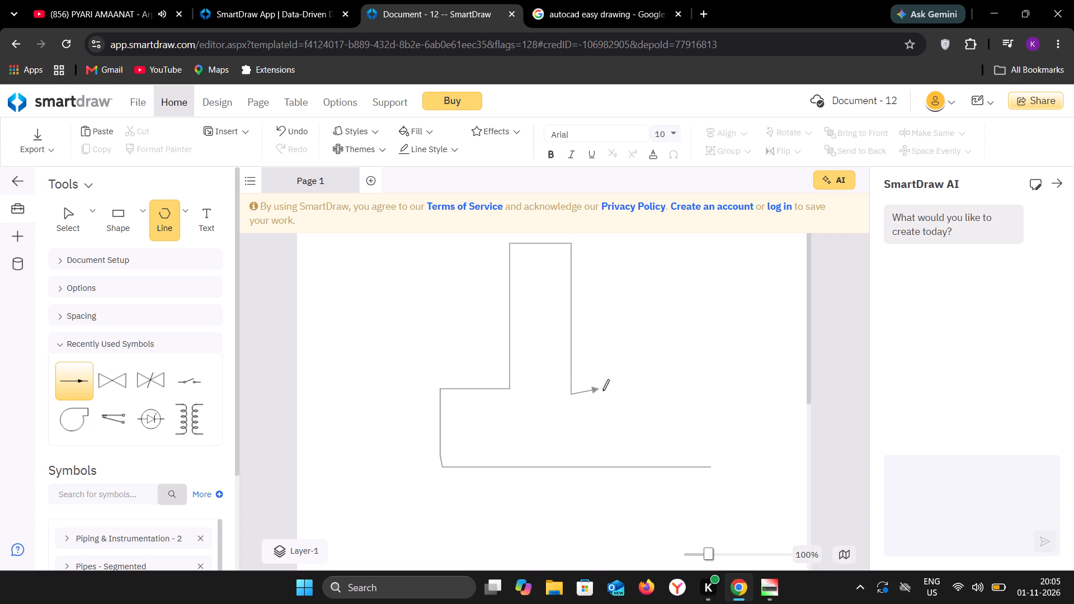
Continue the outline across the notch floor, up and across the second column, and down to close at the base's starting point.
left_click(648, 394)
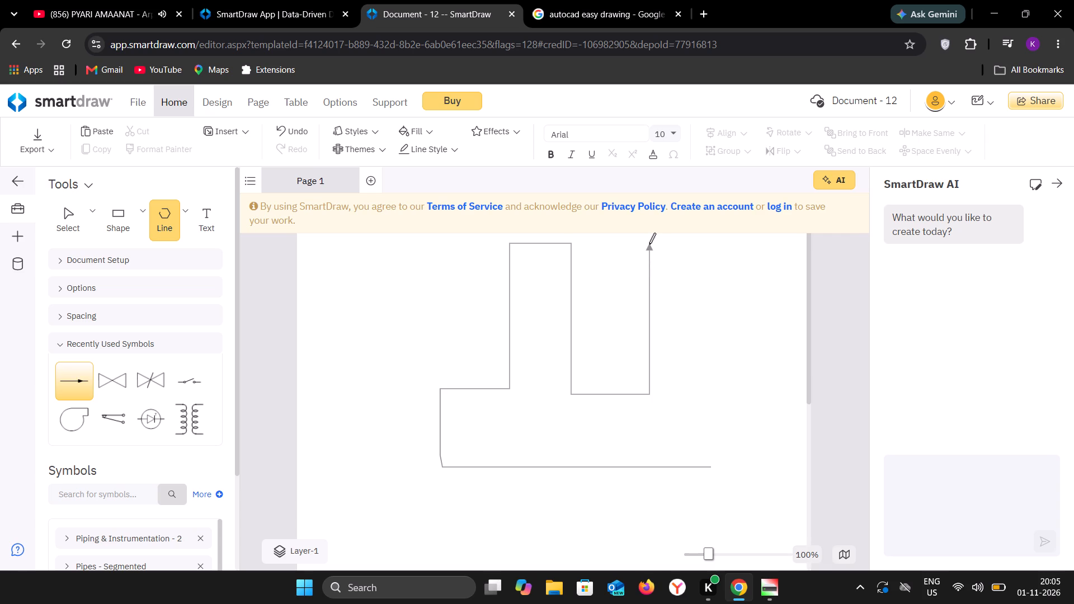
left_click(649, 244)
left_click_drag(712, 242, 701, 246)
left_click_drag(701, 246, 701, 248)
left_click(710, 463)
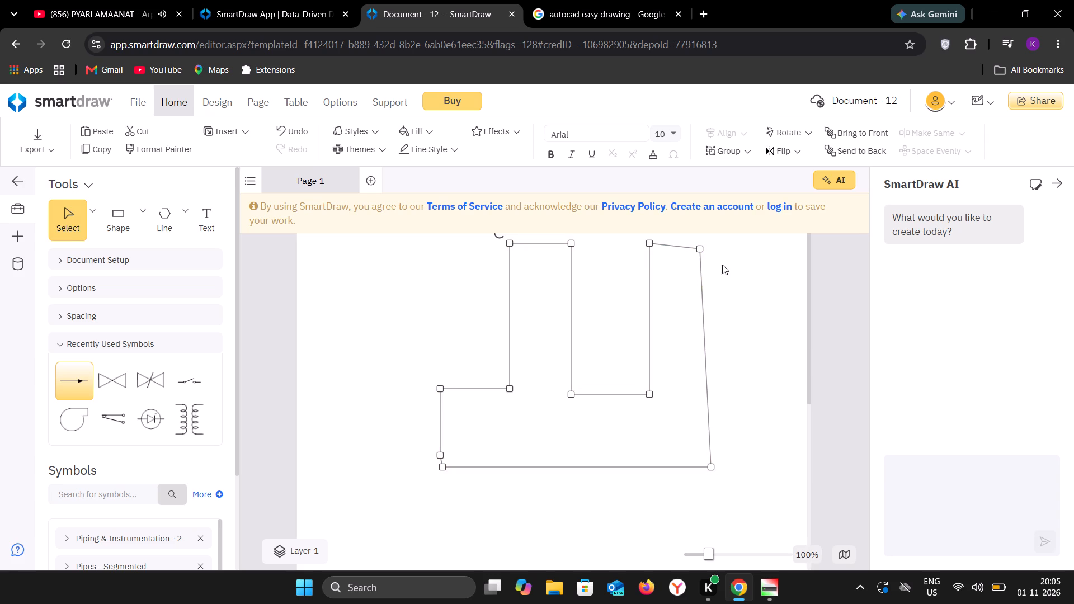
Move the second column's outer top corner to make its top edge horizontal and its outer side vertical.
left_click_drag(700, 248, 705, 246)
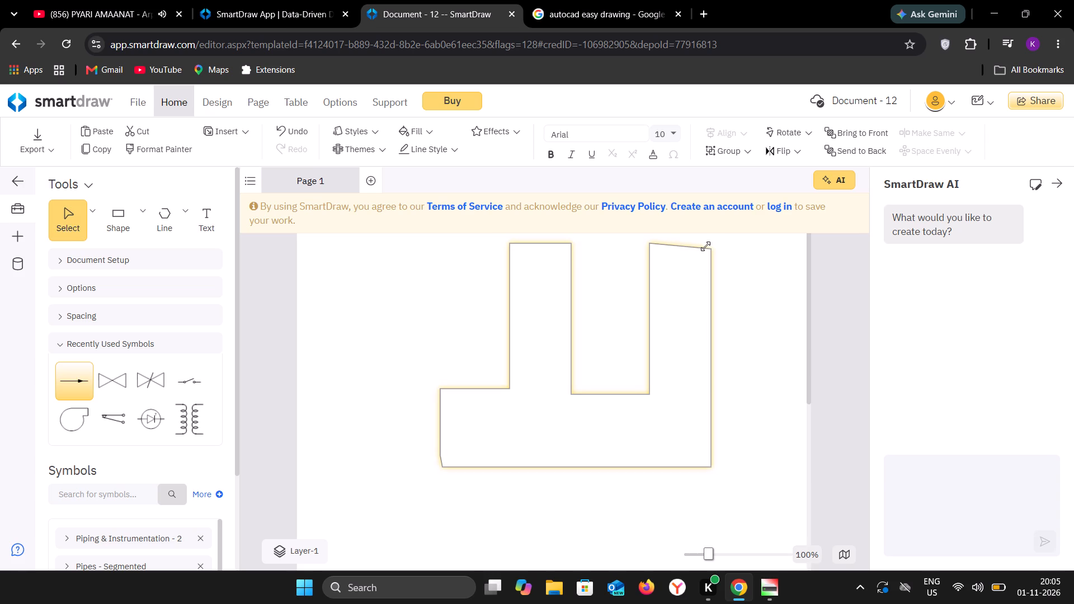
left_click_drag(705, 246, 706, 242)
left_click_drag(706, 242, 706, 243)
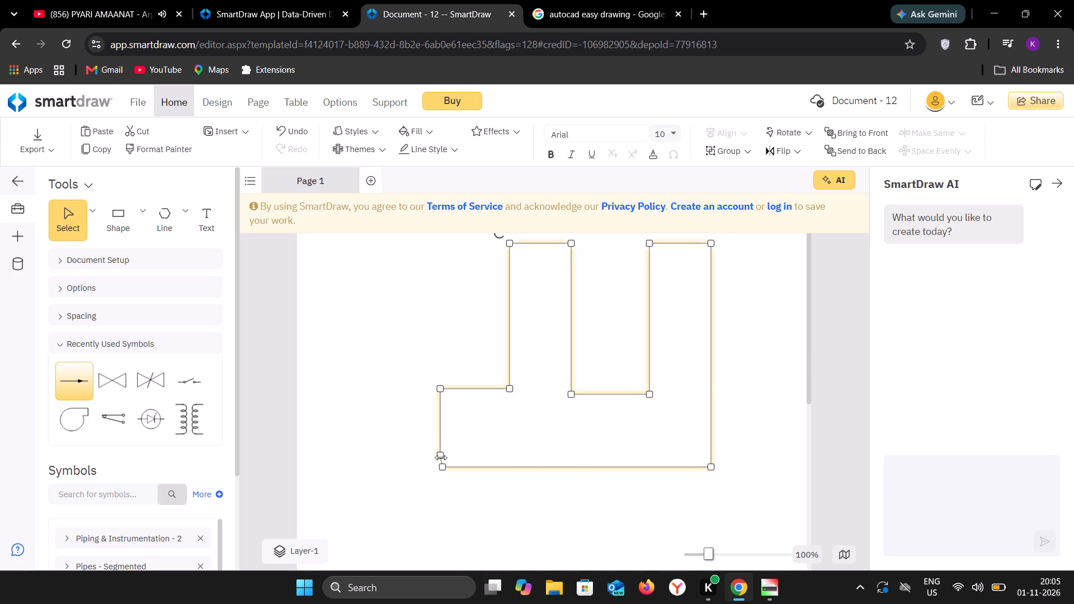
Adjust the short left edge of the stepped outline to line it up with the base's left corner.
left_click(441, 456)
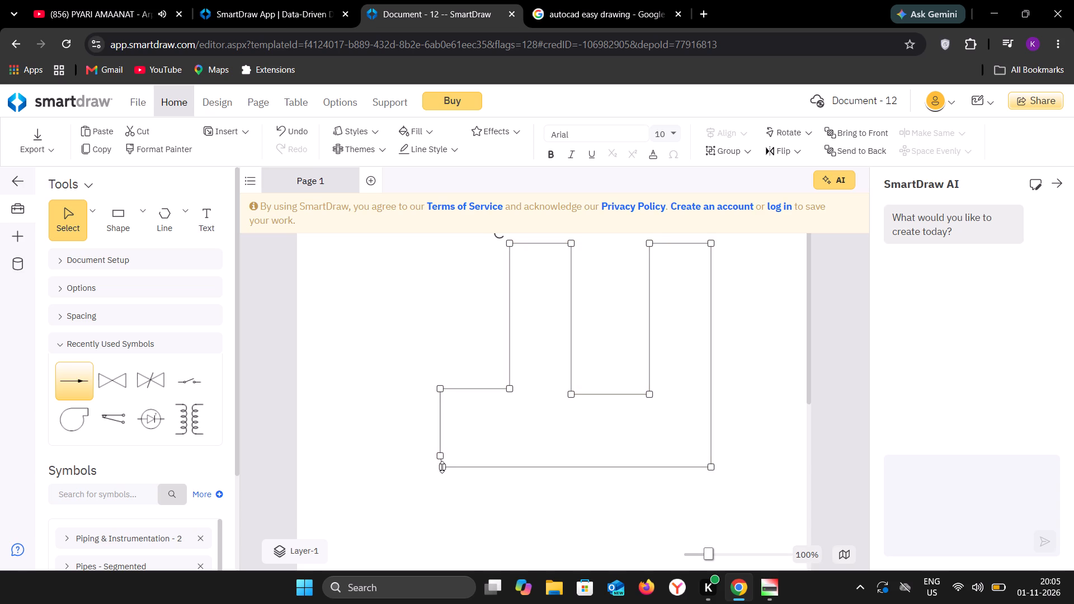
left_click(444, 470)
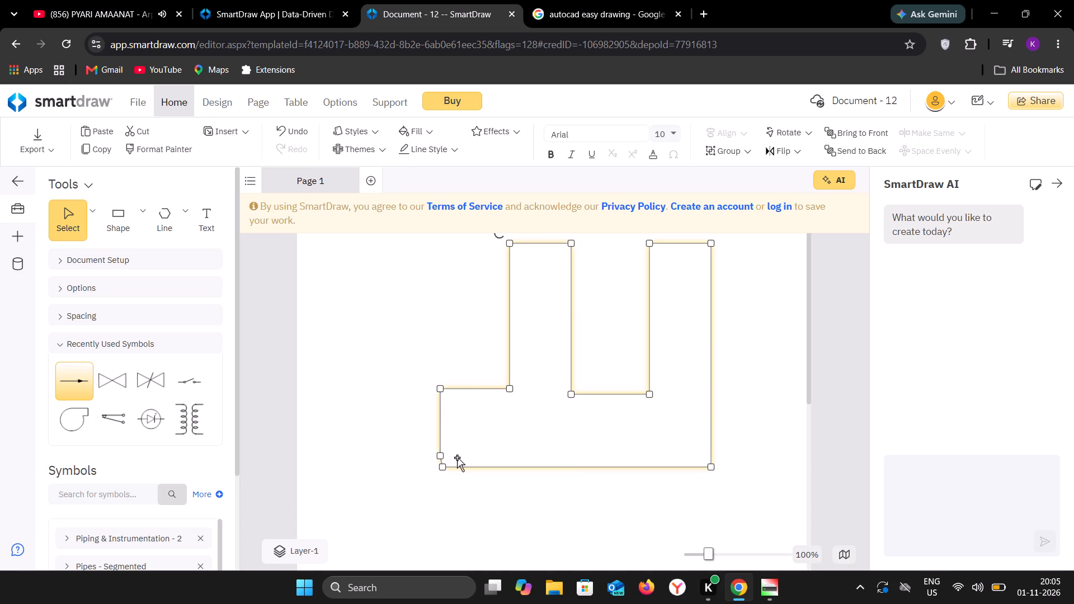
left_click(467, 447)
left_click(442, 466)
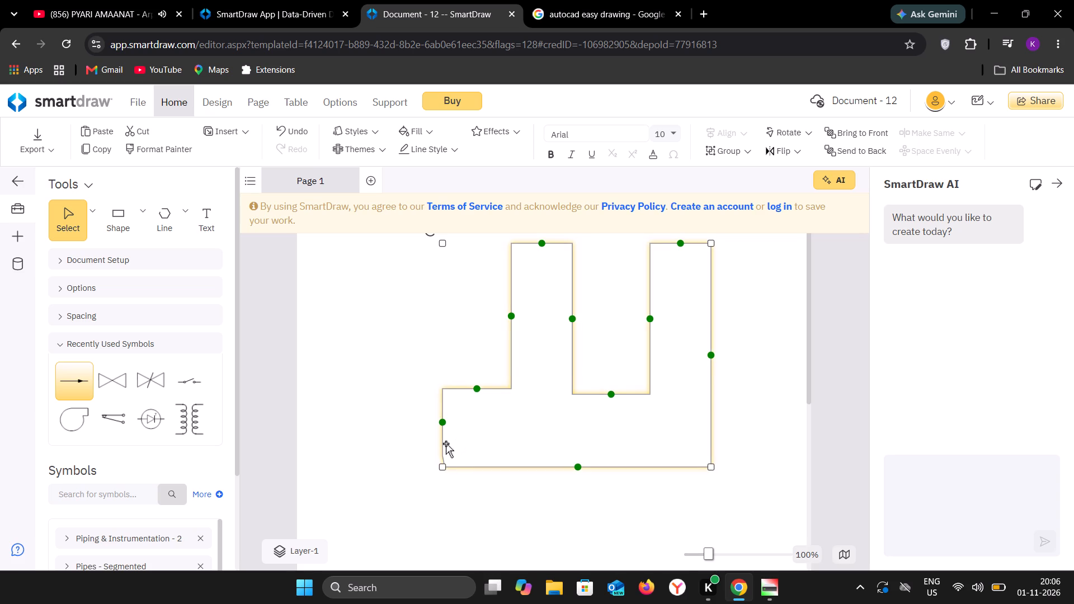
left_click(443, 445)
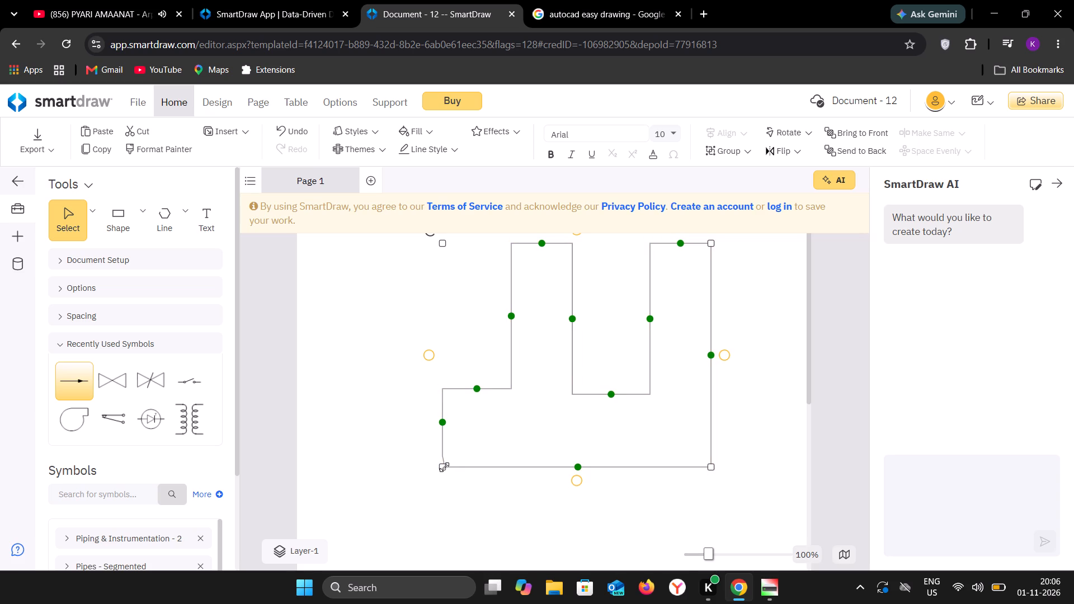
left_click_drag(441, 423, 445, 423)
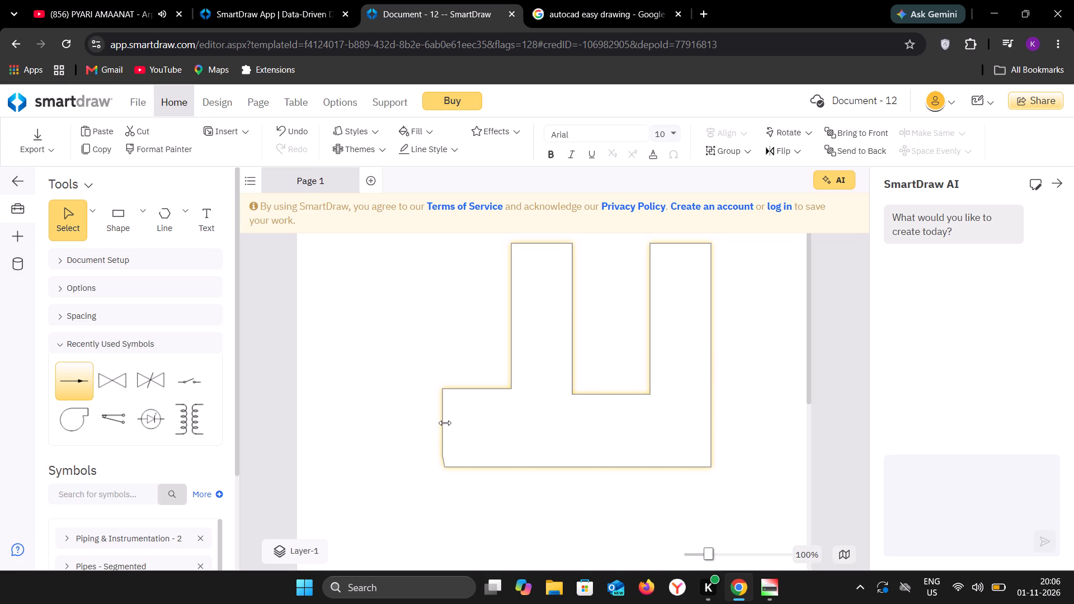
left_click_drag(445, 423, 442, 414)
left_click_drag(442, 414, 444, 416)
left_click(478, 431)
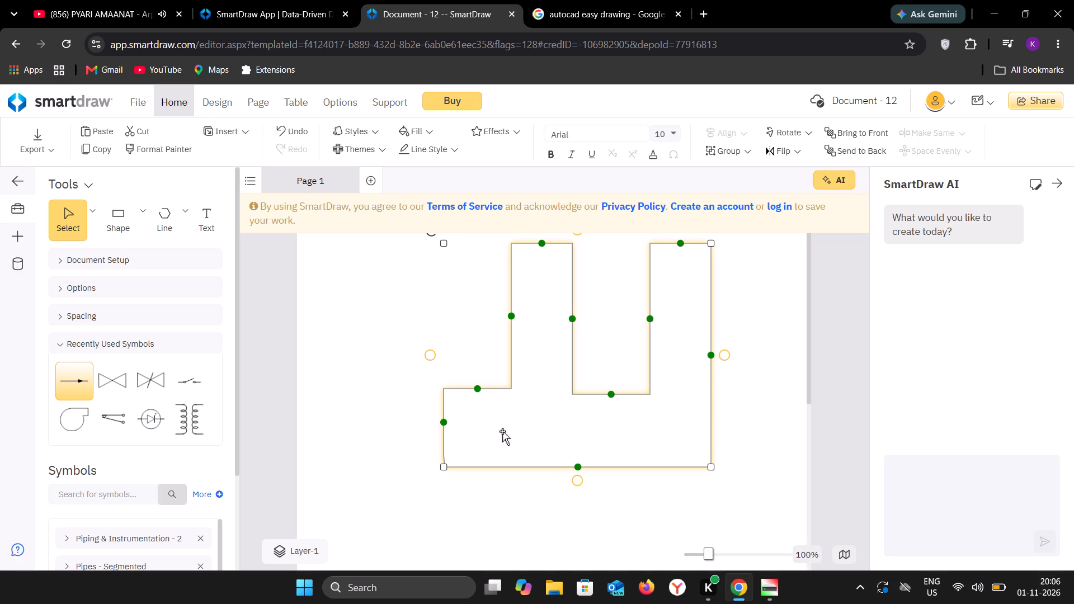
left_click(444, 334)
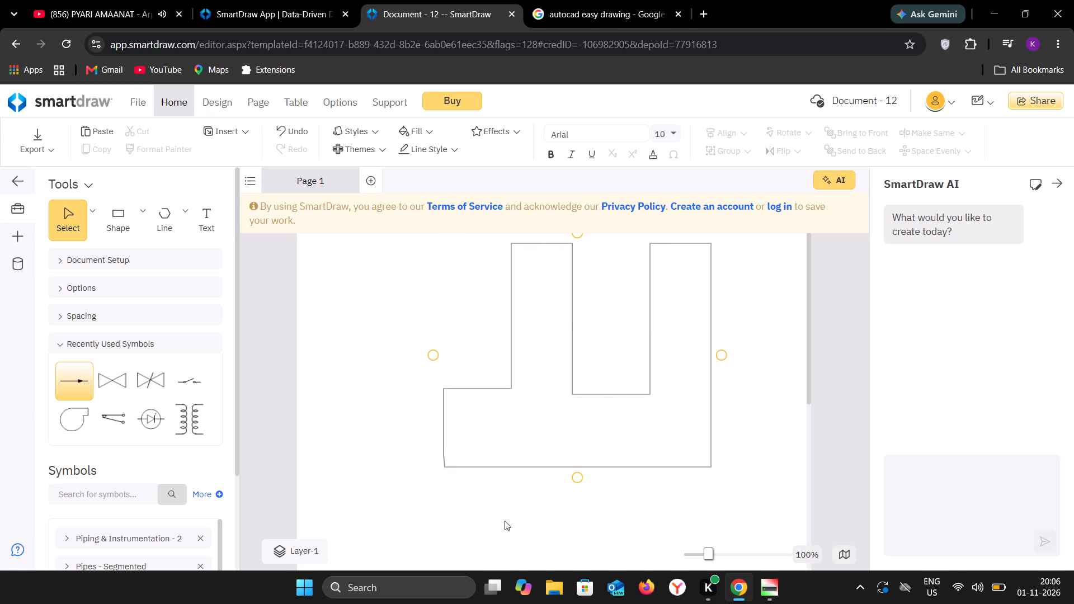
Check reference drawing 01 and lower the first column's top edge below the second column's top.
scroll(528, 438, "up", 1)
left_click(553, 0)
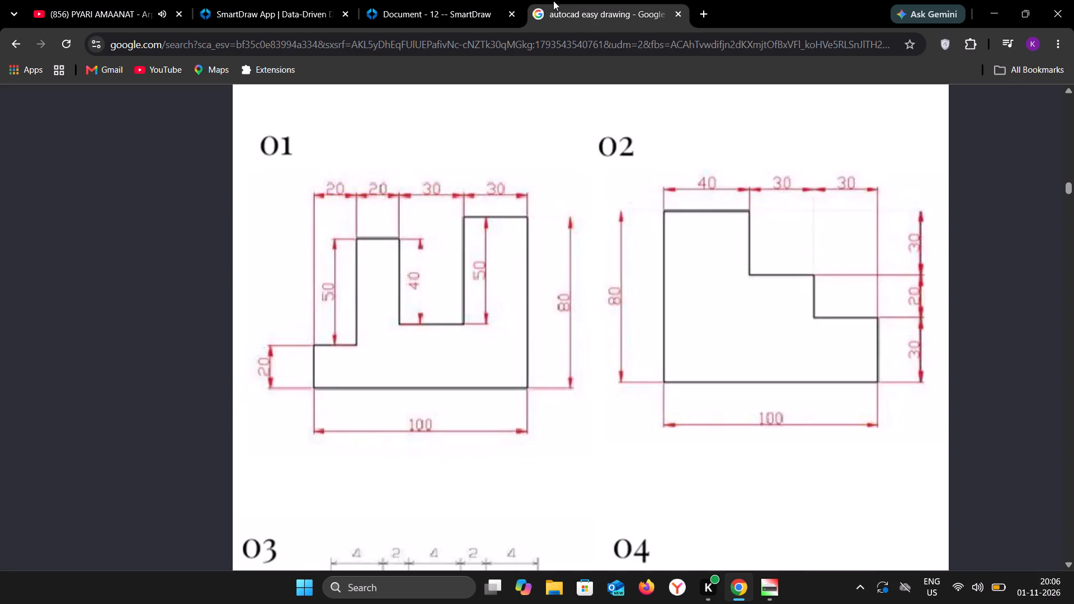
left_click(454, 3)
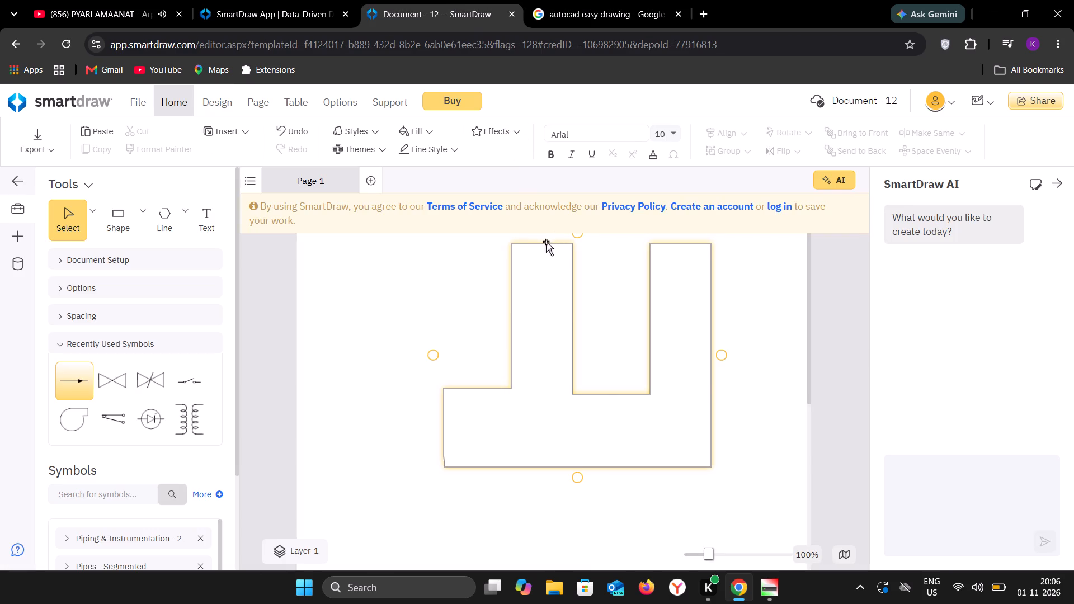
left_click(544, 242)
left_click(541, 240)
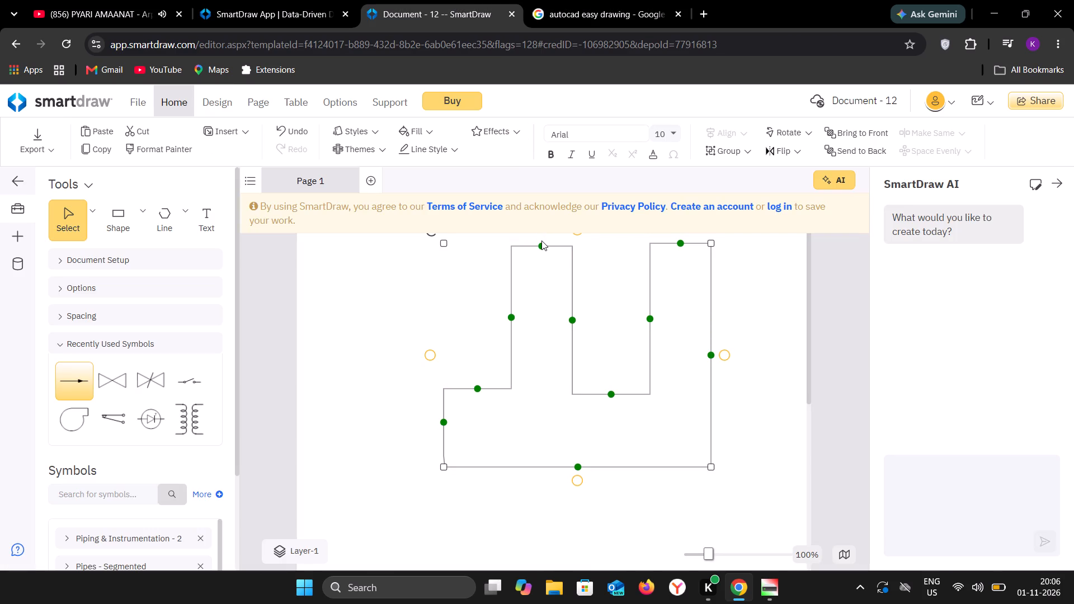
left_click_drag(540, 246, 541, 259)
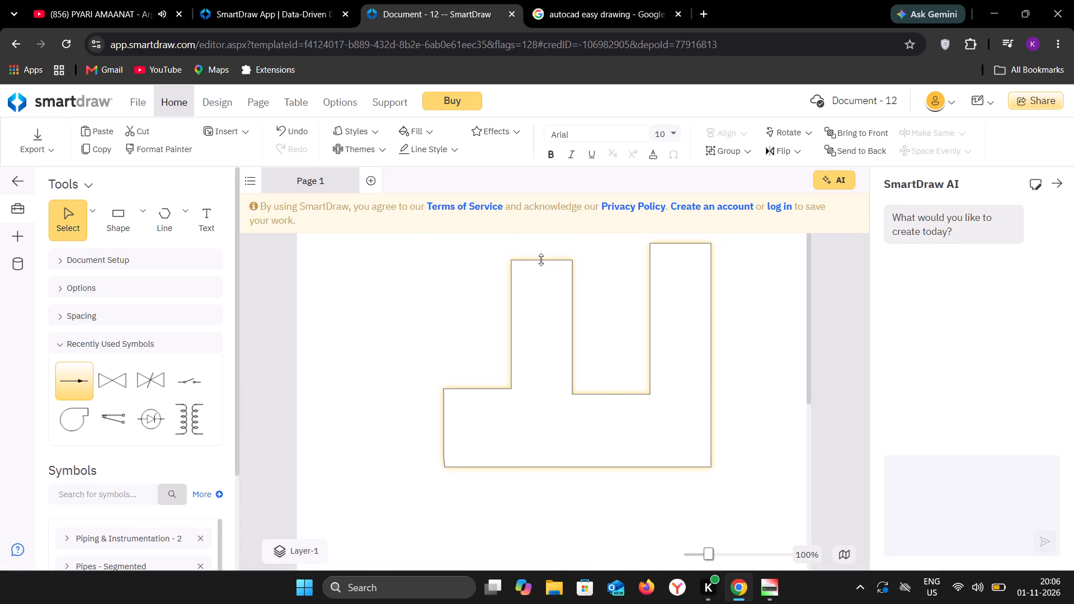
left_click_drag(541, 259, 544, 265)
left_click_drag(544, 265, 543, 263)
left_click(613, 262)
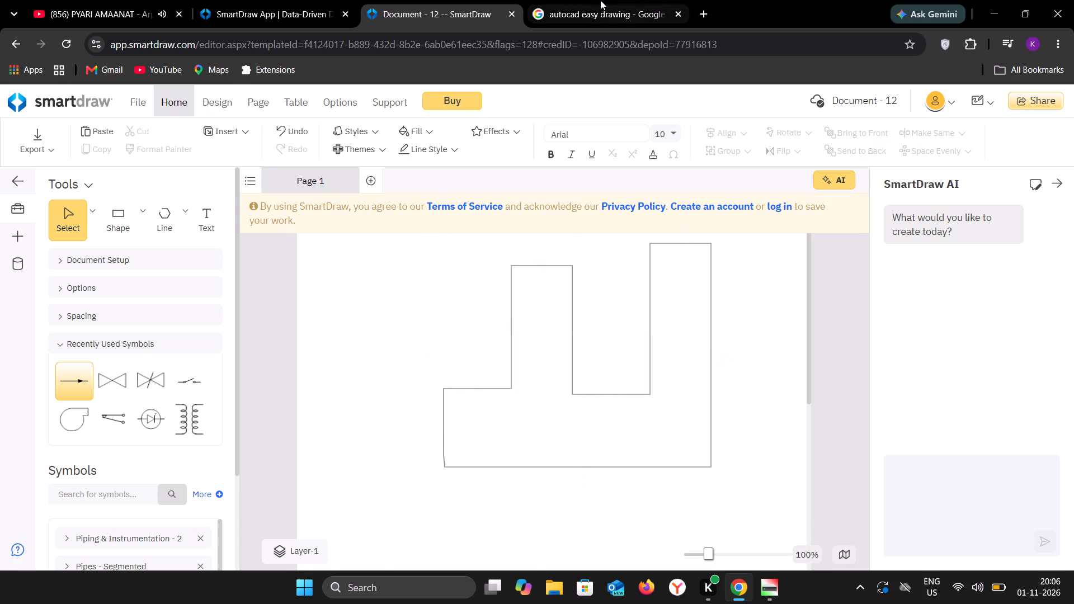
Compare the finished outline with reference drawing 01 and examine the stepped shape of reference drawing 02.
left_click(600, 2)
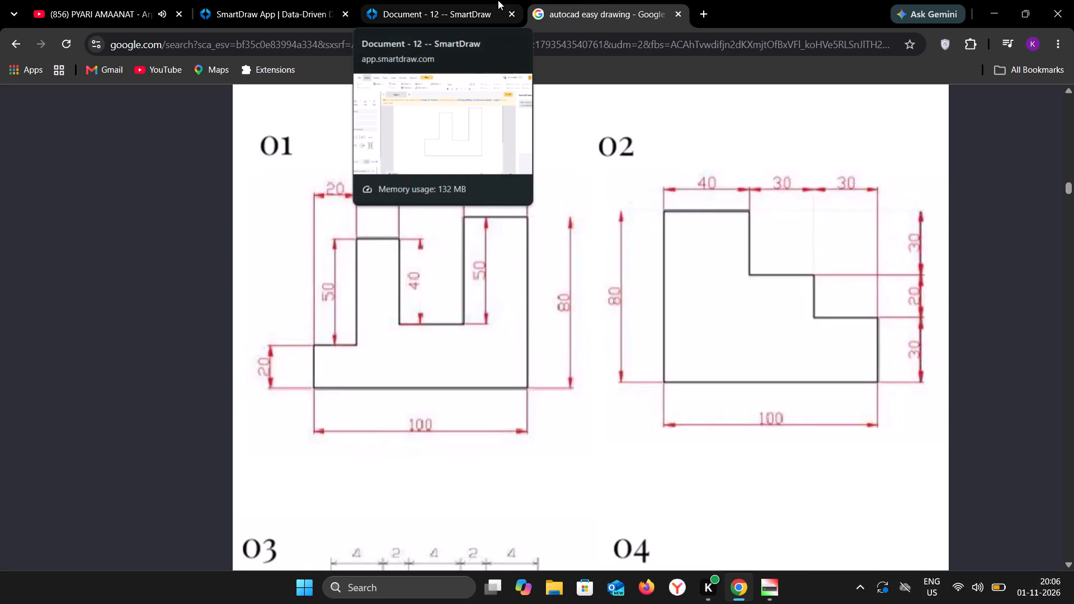
scroll(575, 291, "right", 1)
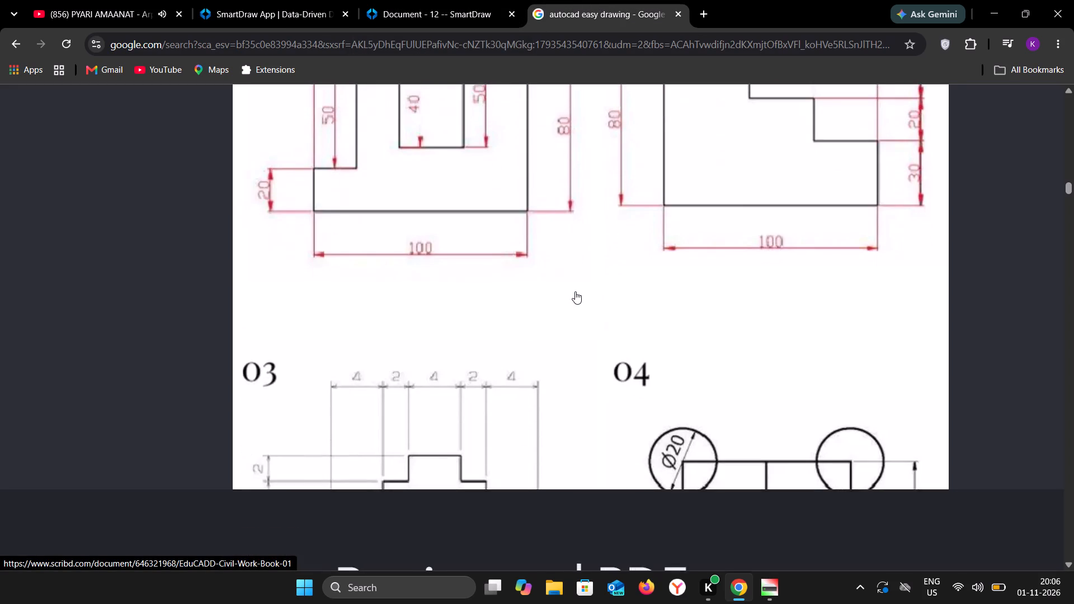
scroll(575, 291, "right", 1)
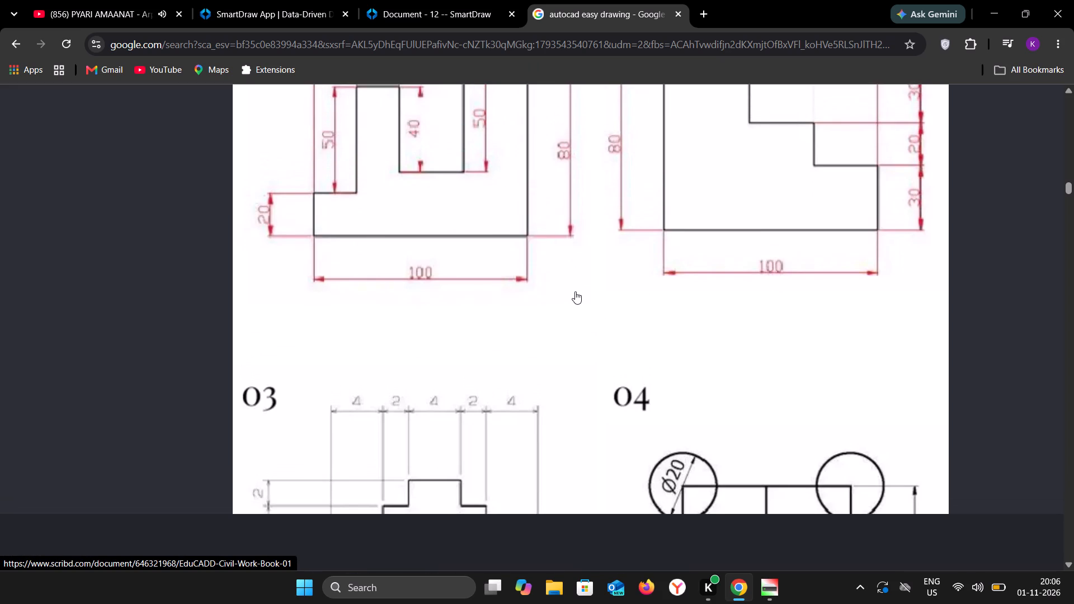
scroll(575, 291, "right", 1)
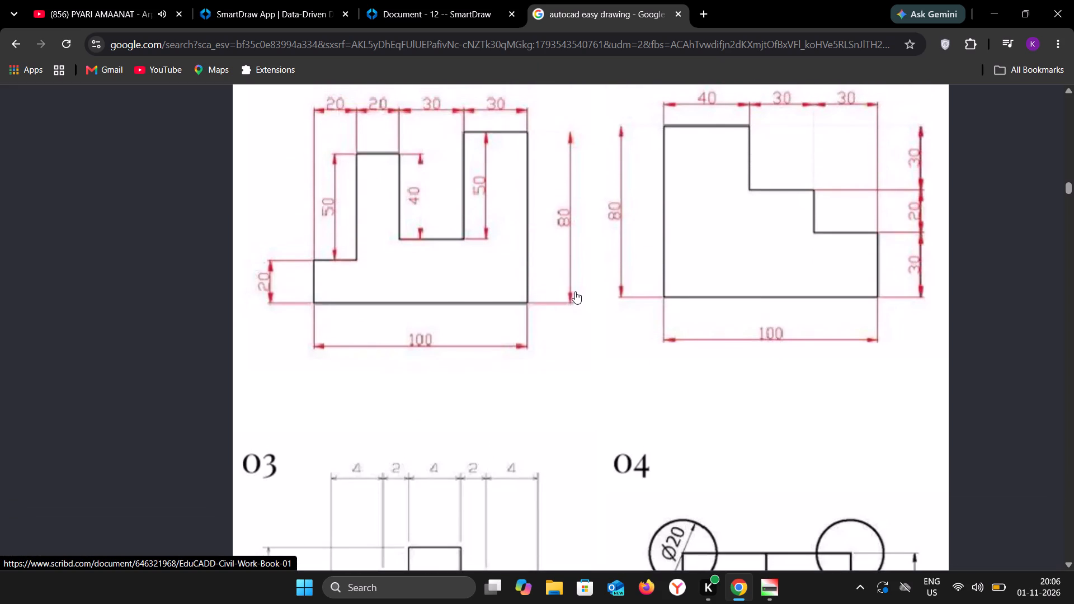
scroll(575, 291, "right", 1)
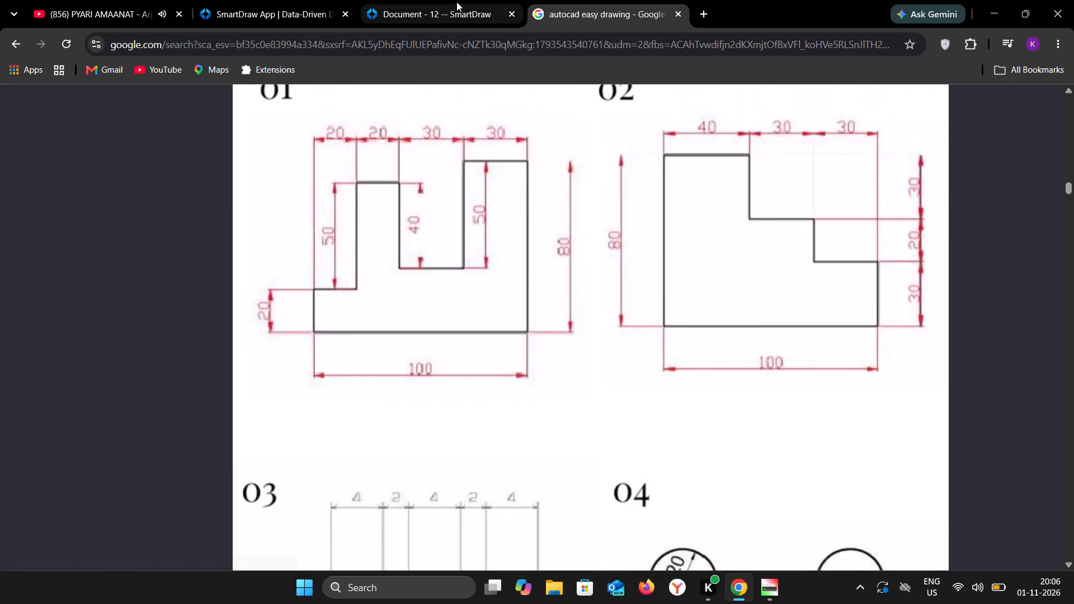
left_click(456, 2)
left_click(596, 0)
left_click(440, 0)
Draw the base, tall vertical side and top edge of reference drawing 02's profile below the first outline, using the polygon Line tool.
scroll(611, 322, "down", 6)
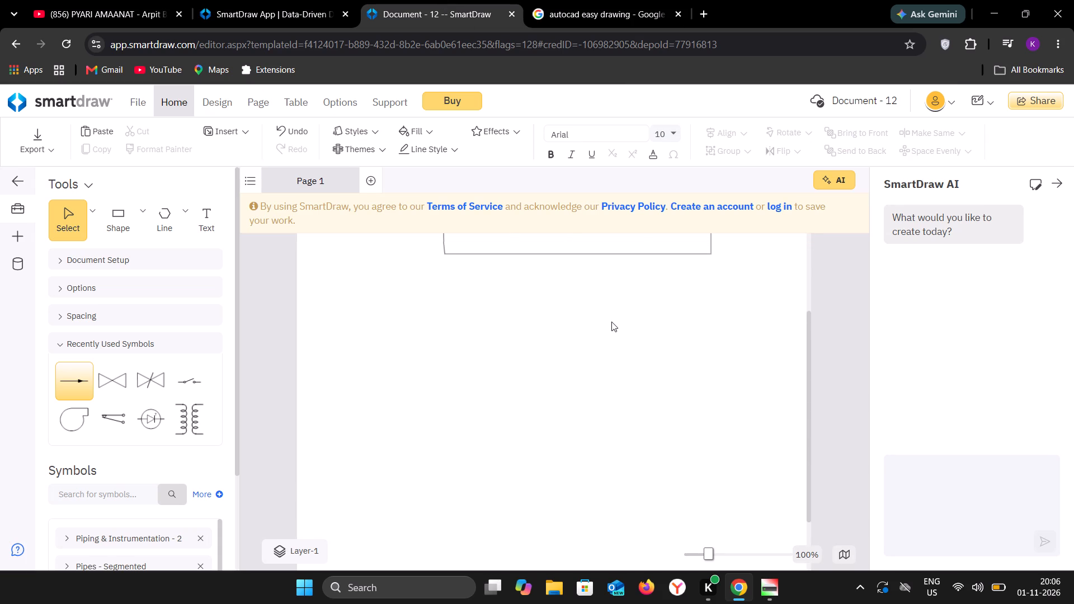
scroll(611, 322, "down", 1)
left_click(590, 3)
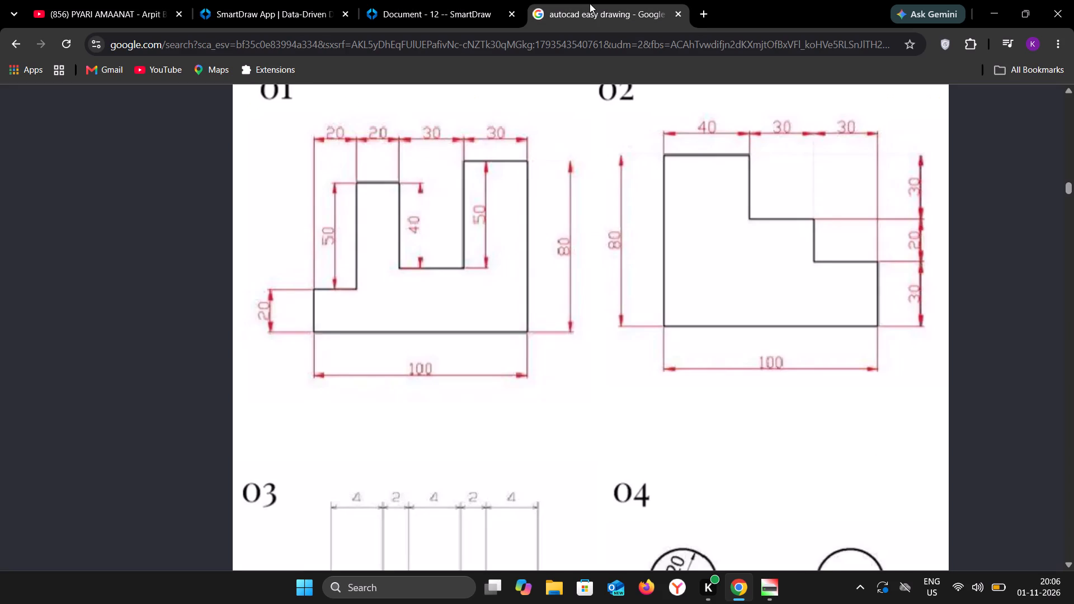
left_click(441, 5)
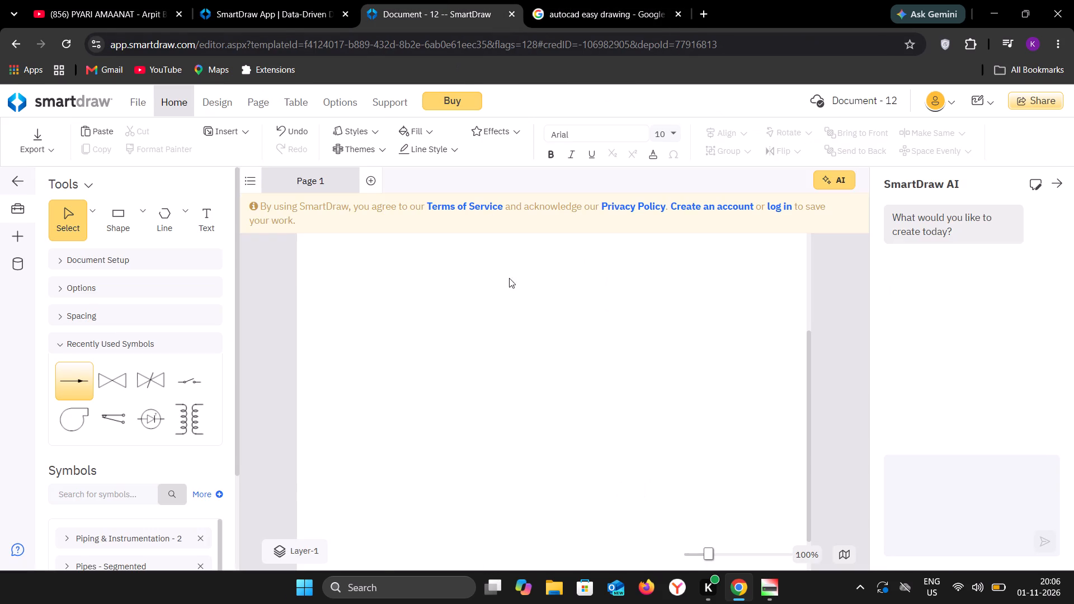
left_click(179, 221)
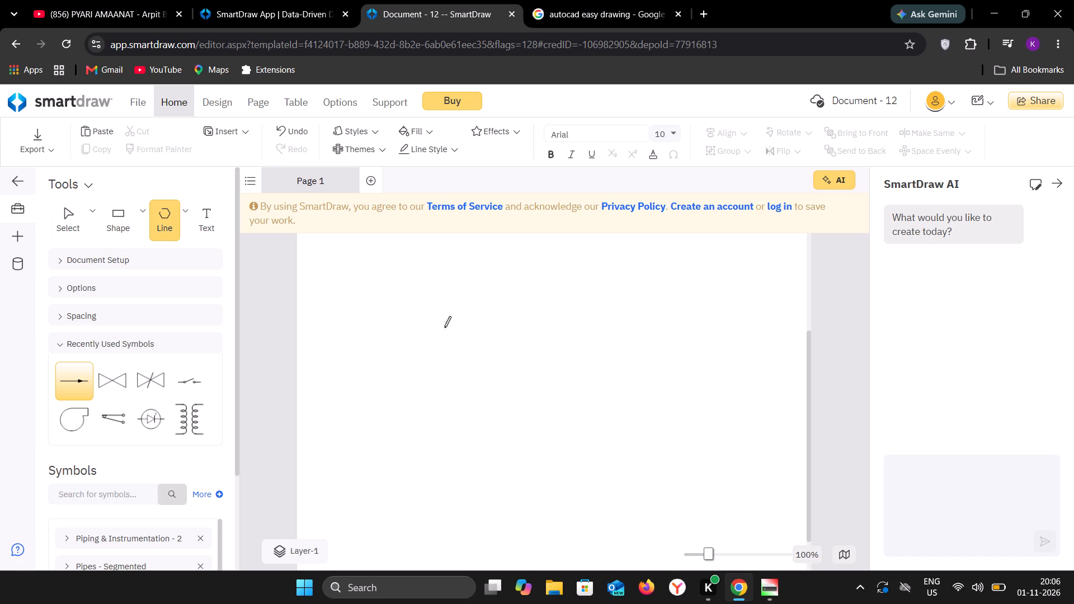
left_click(671, 489)
left_click(393, 479)
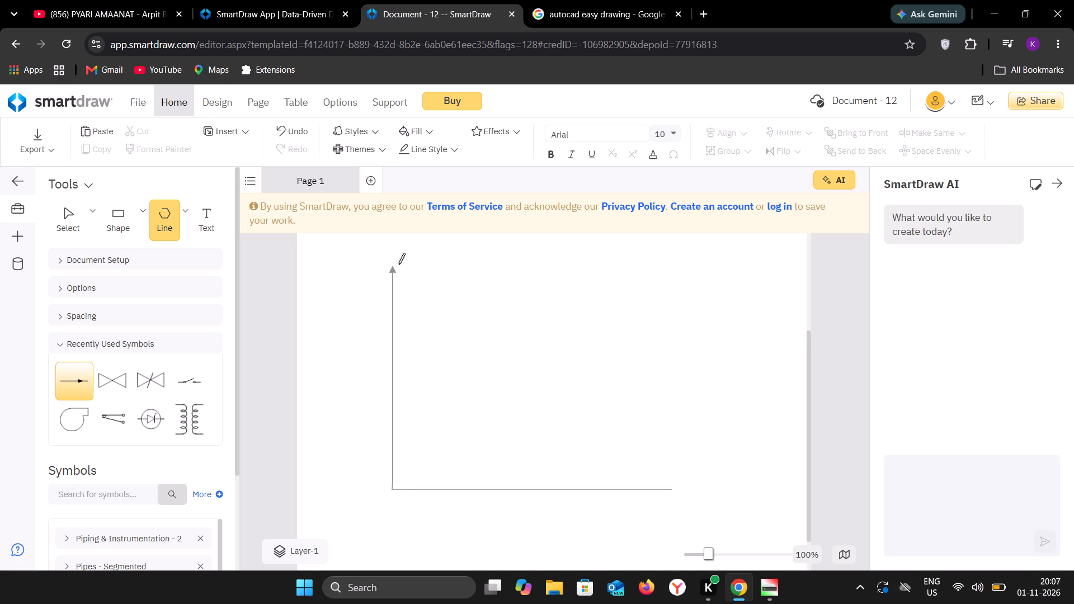
left_click(399, 258)
left_click(505, 260)
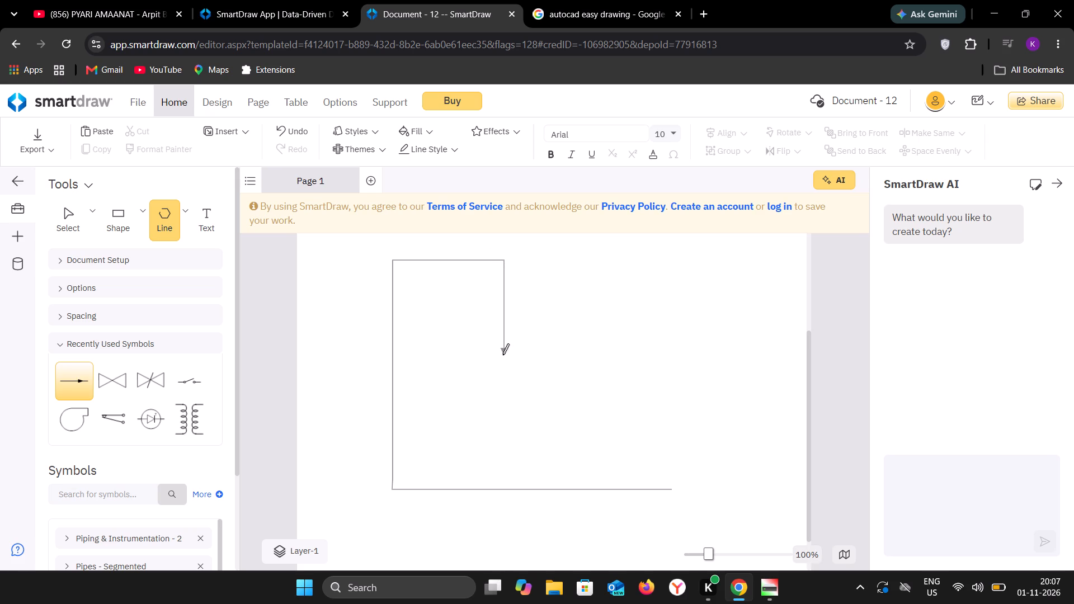
Draw the two descending steps and the lowest ledge of the drawing 02 profile and close the outline at the base's starting corner.
left_click(503, 351)
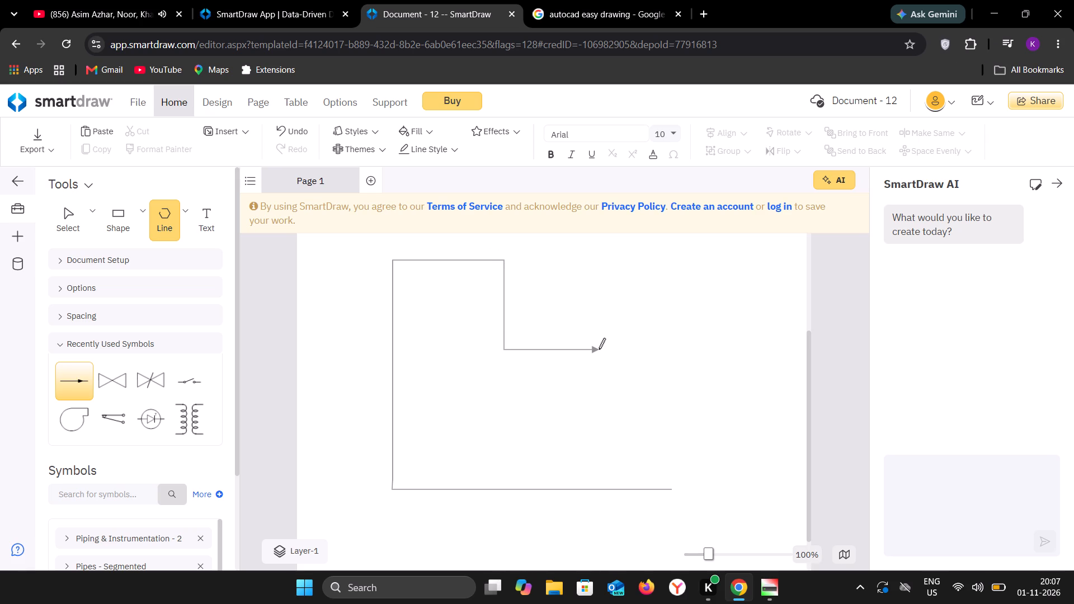
left_click(599, 349)
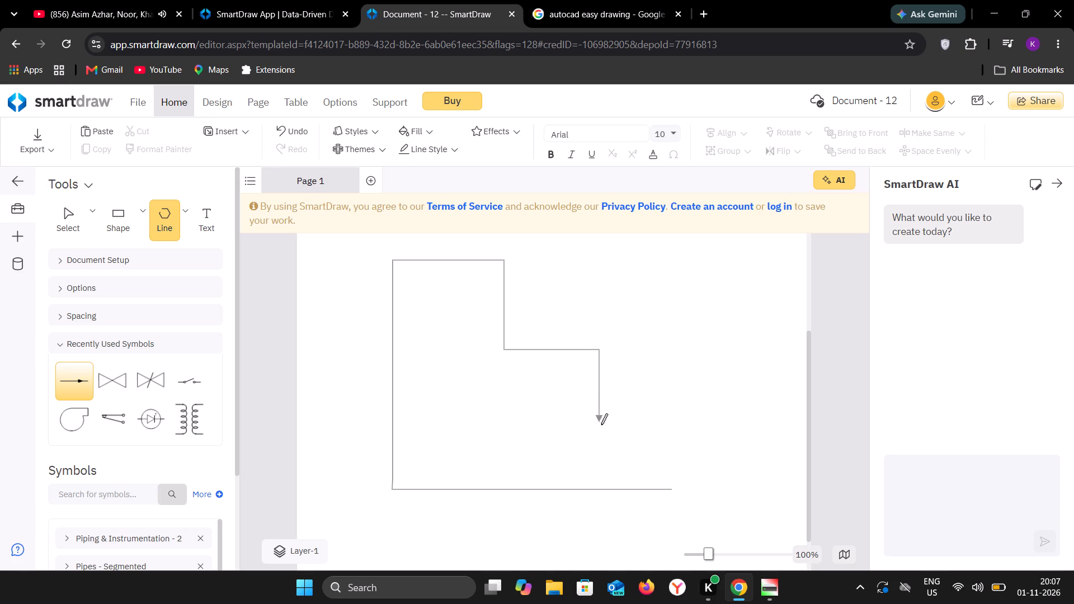
left_click(601, 424)
left_click_drag(675, 422, 671, 423)
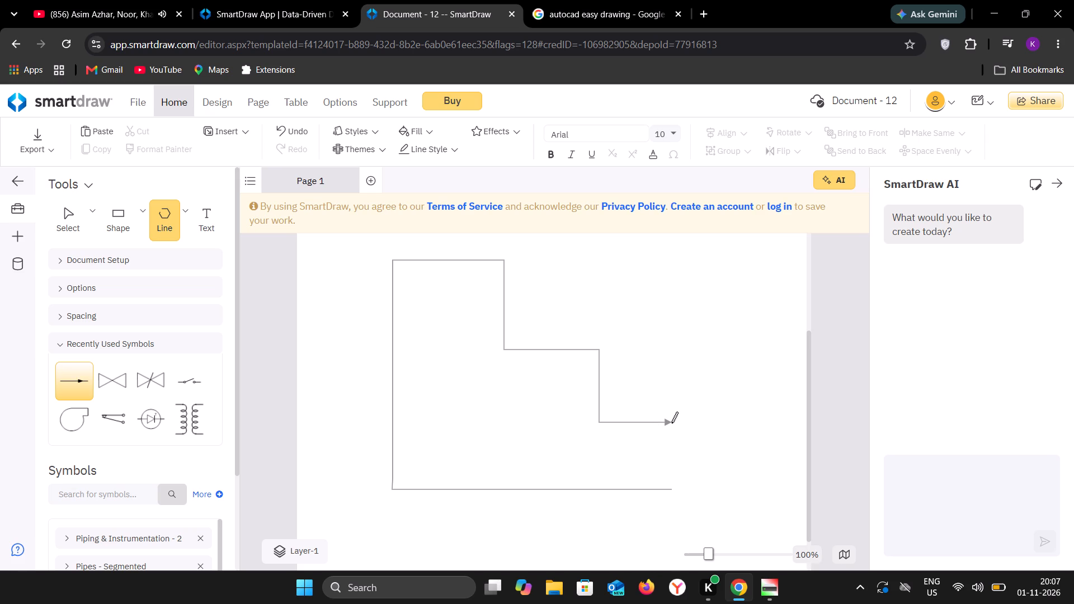
left_click_drag(671, 423, 670, 424)
left_click(670, 424)
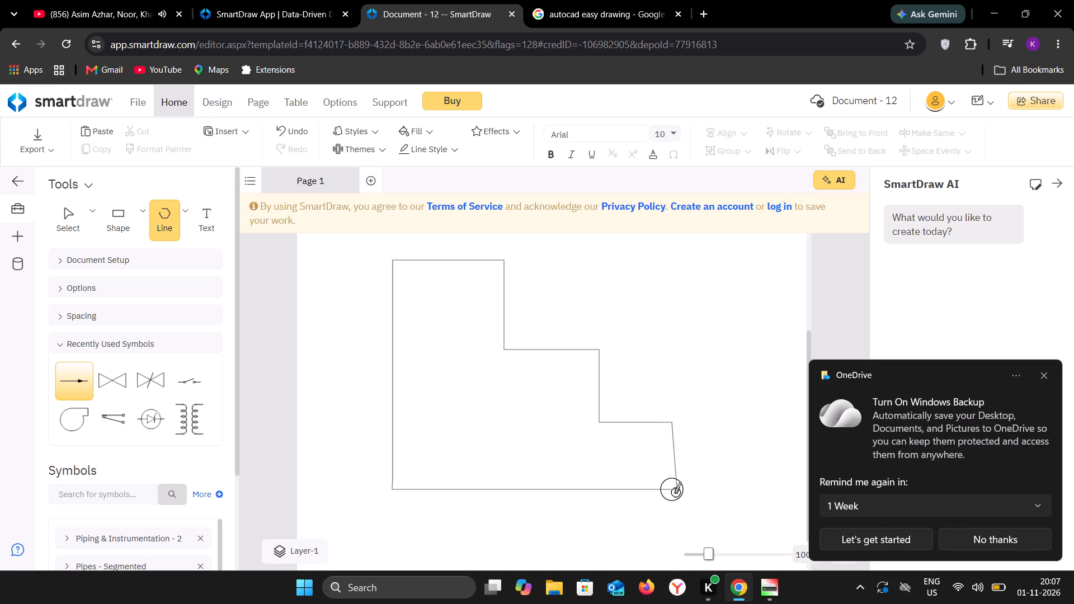
left_click(672, 491)
left_click(706, 469)
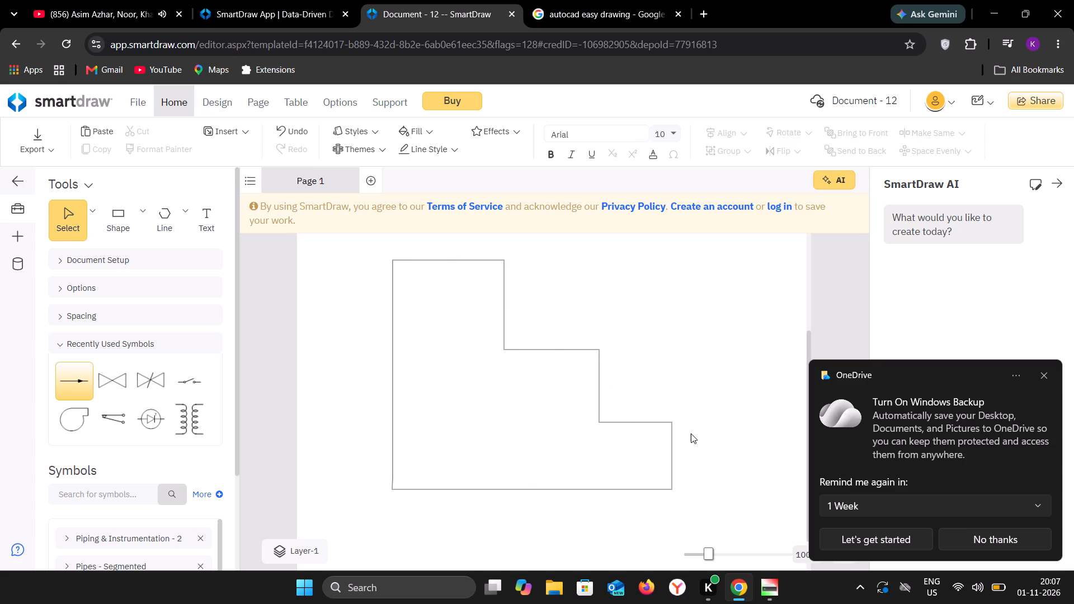
Look over both outlines against the reference drawings and dismiss the OneDrive backup reminder.
scroll(690, 430, "up", 1)
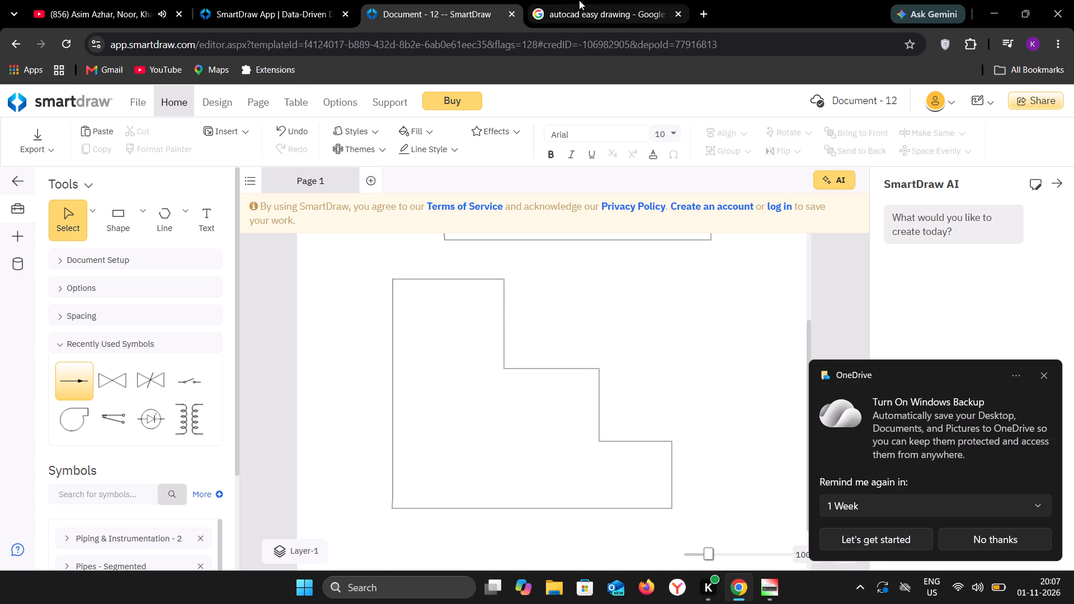
left_click(579, 0)
left_click(478, 0)
scroll(577, 363, "up", 3)
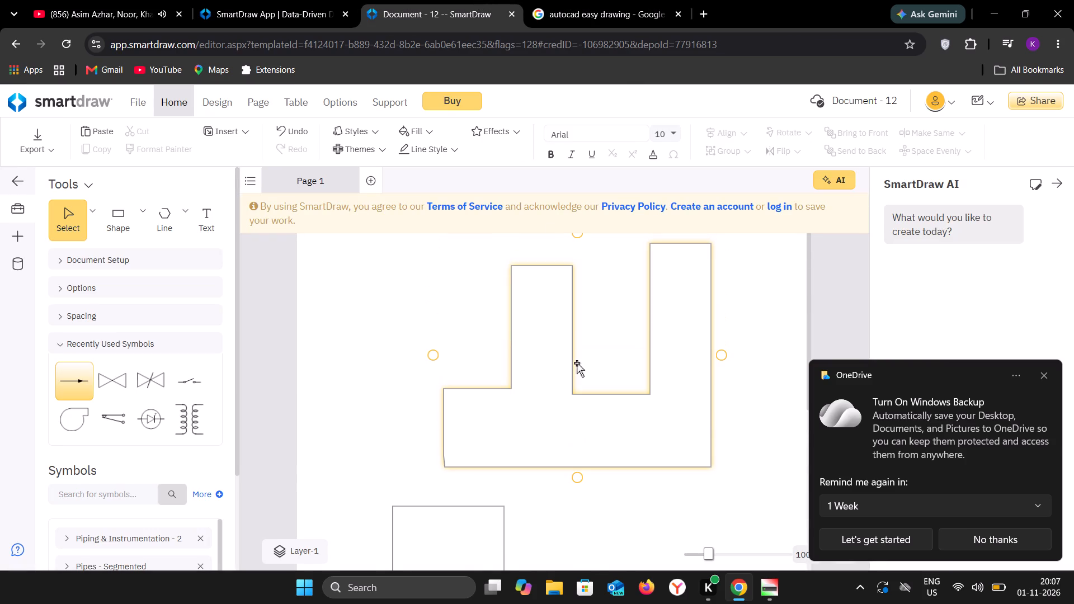
scroll(577, 363, "up", 2)
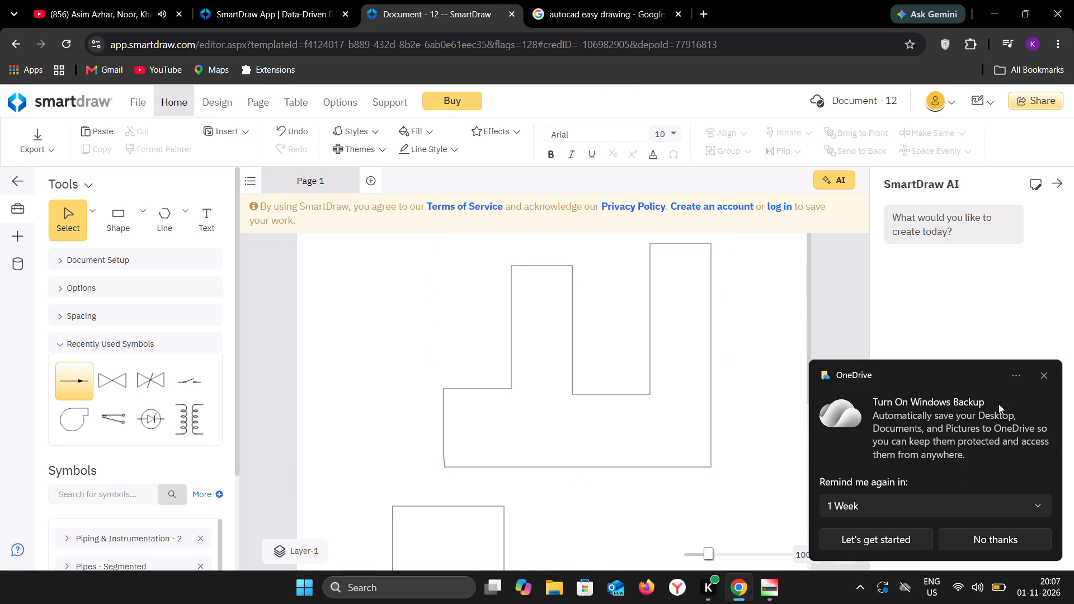
left_click(1044, 376)
Move the drawing 02 outline down and across so its tall side lines up with the first outline's left edge.
scroll(828, 438, "down", 2)
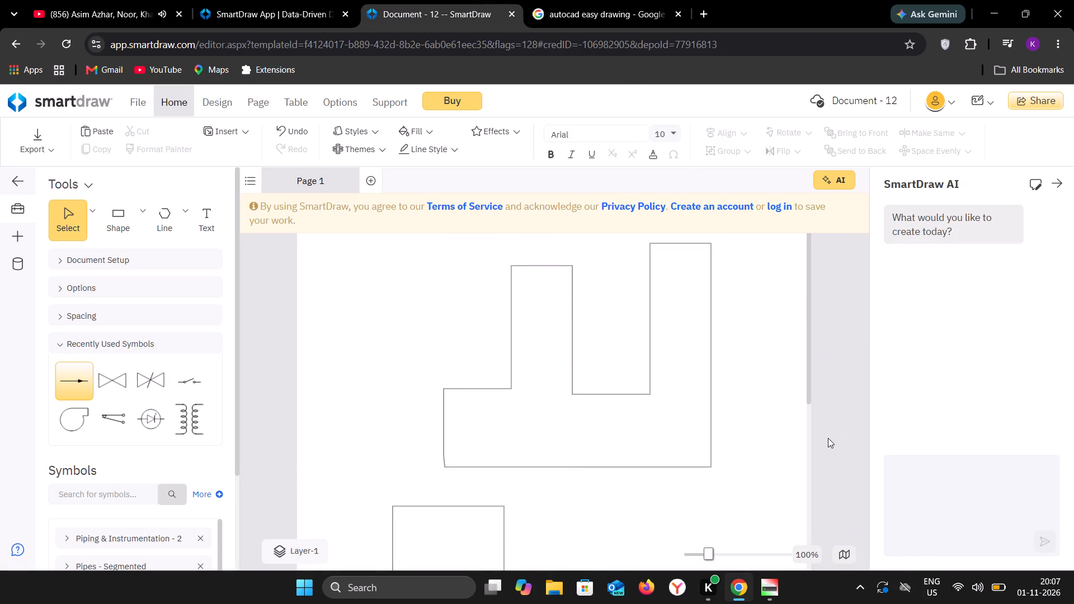
scroll(751, 430, "down", 2)
left_click(512, 438)
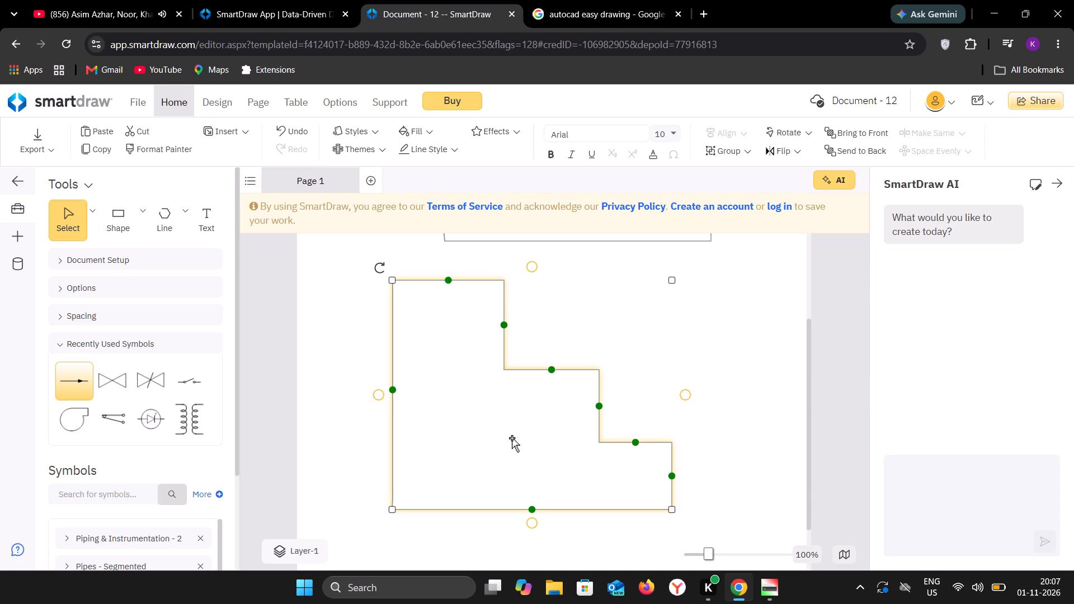
left_click_drag(490, 423, 543, 487)
left_click(673, 347)
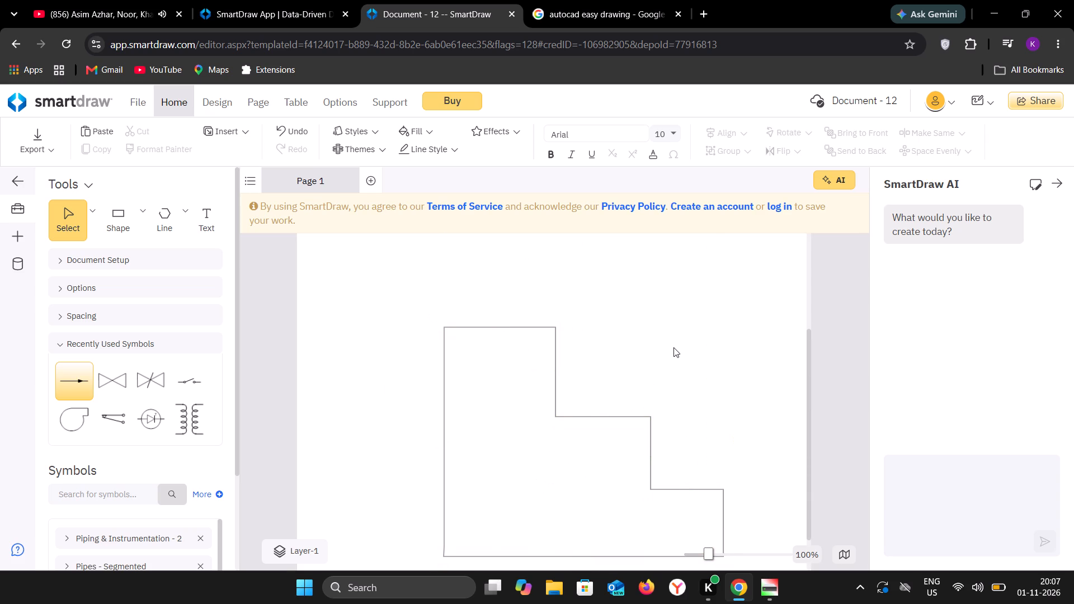
Check the reference drawings and lock both the first outline and the drawing 02 outline in place.
scroll(673, 347, "up", 6)
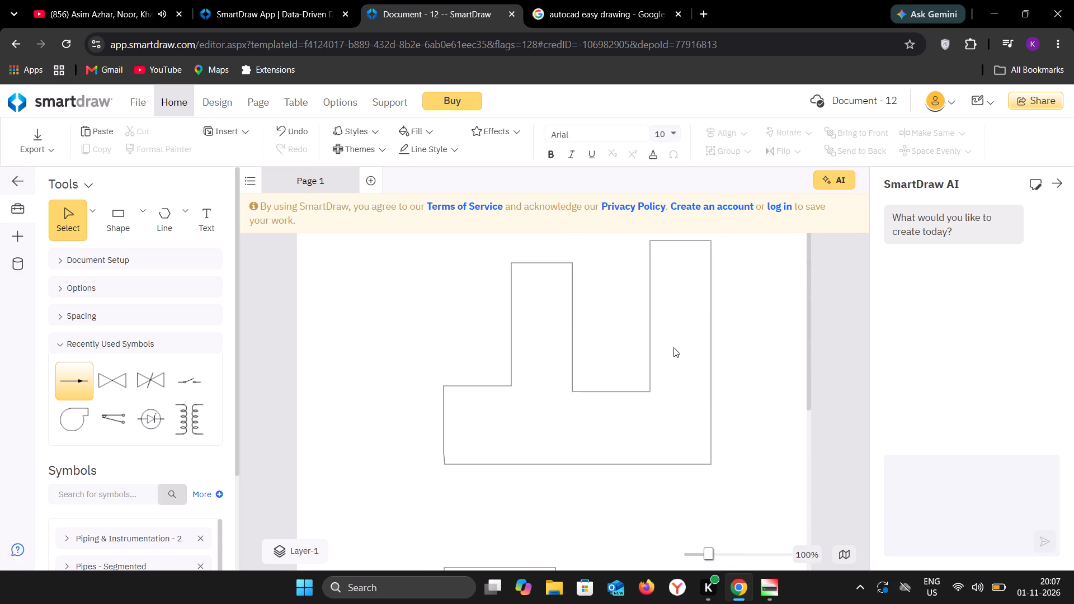
left_click(603, 2)
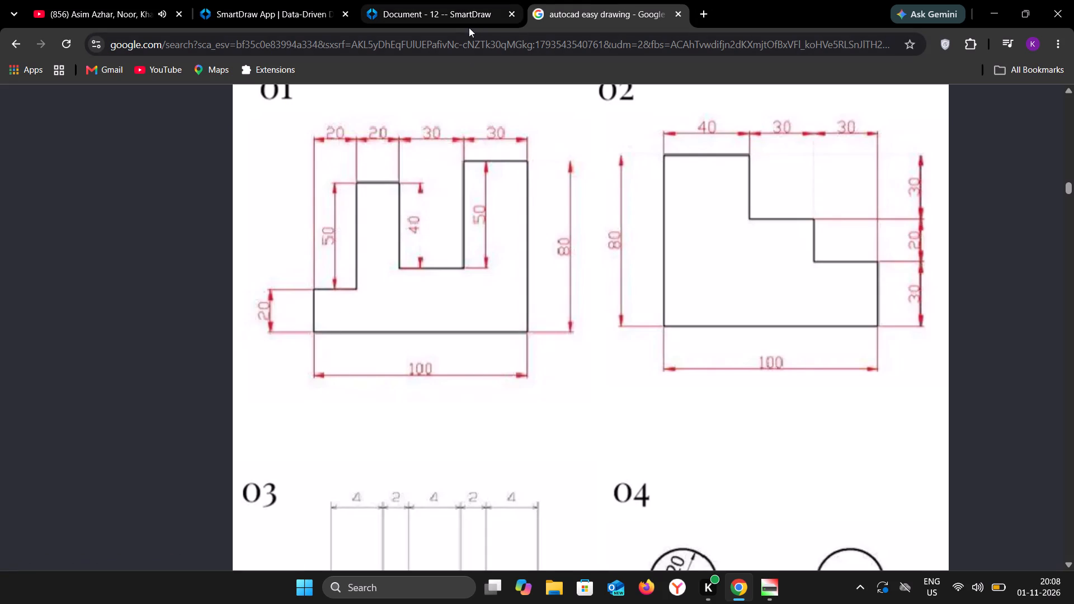
left_click(461, 11)
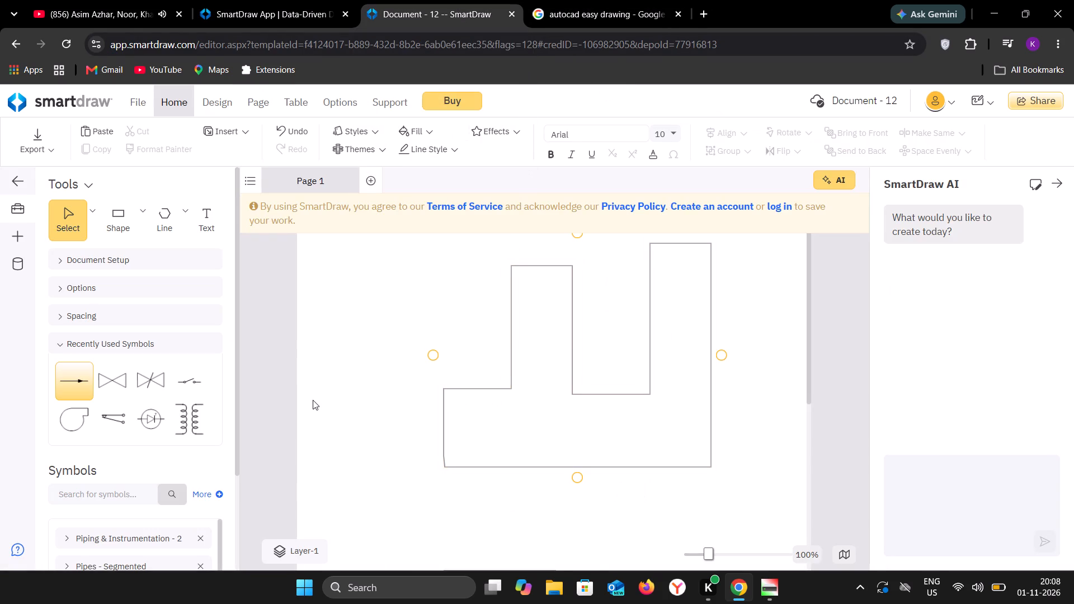
left_click(166, 218)
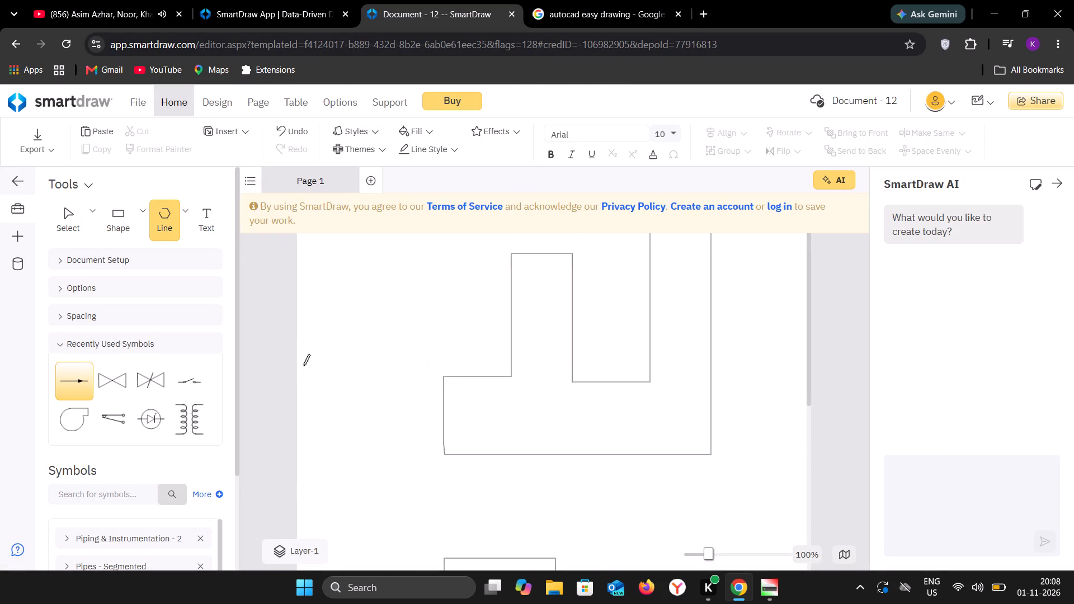
key("Escape")
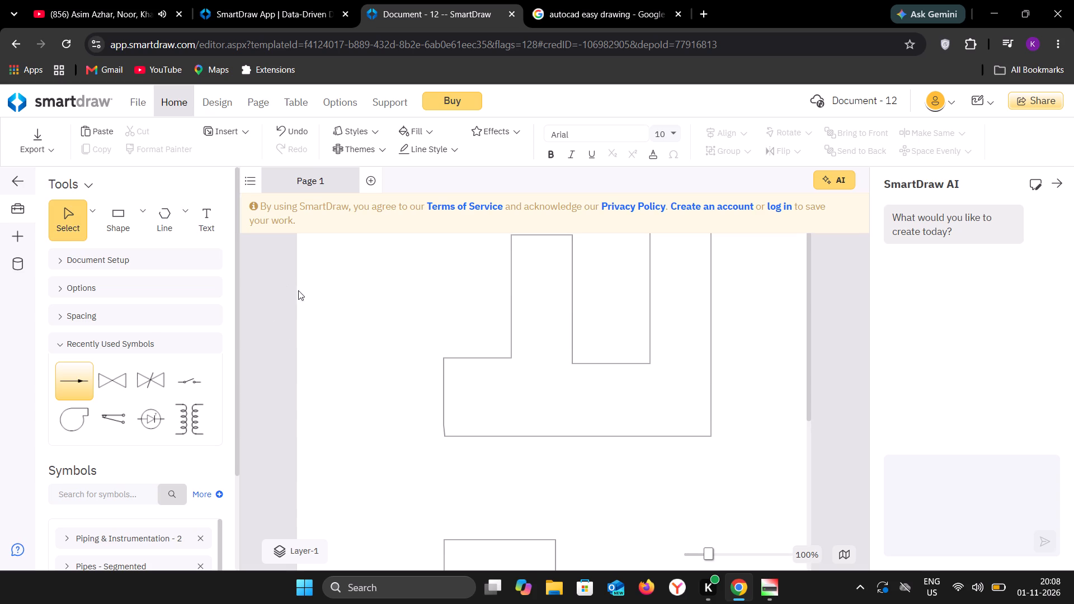
scroll(371, 324, "up", 1)
left_click(600, 409)
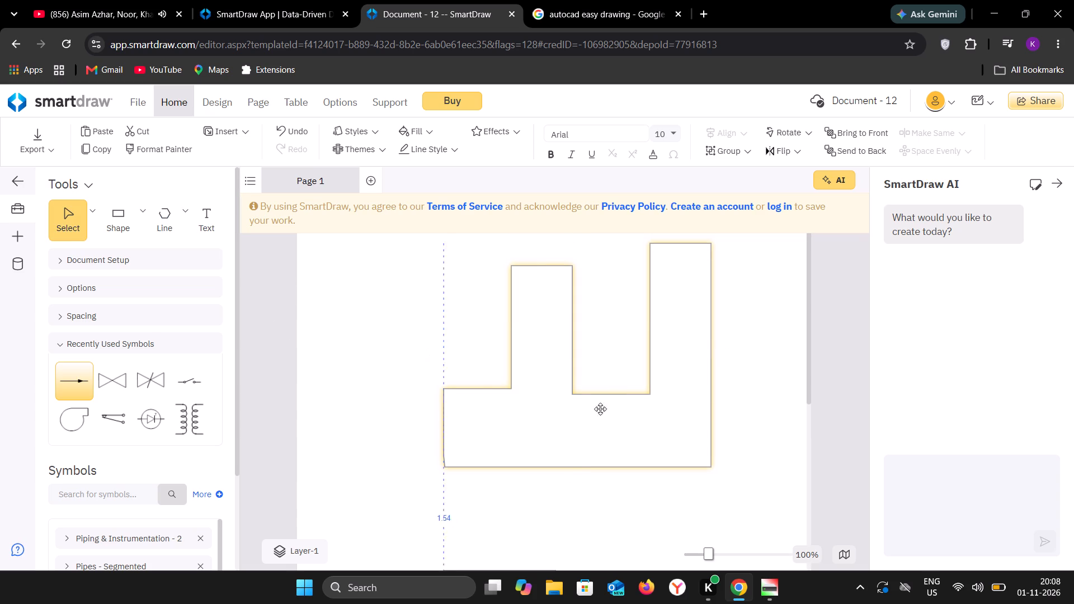
right_click(600, 409)
left_click(620, 441)
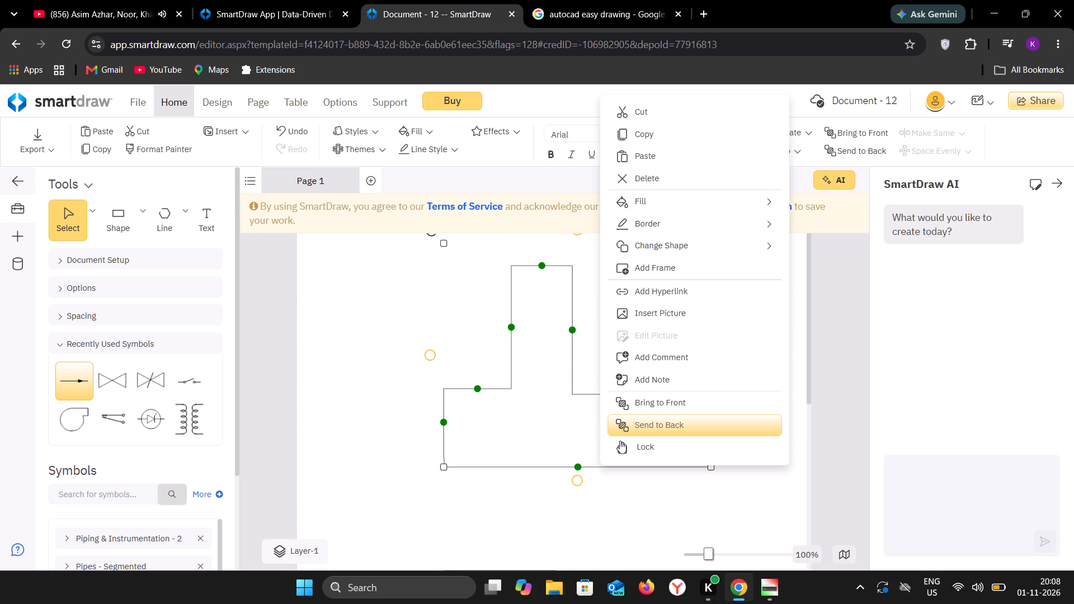
scroll(618, 438, "down", 4)
left_click(545, 481)
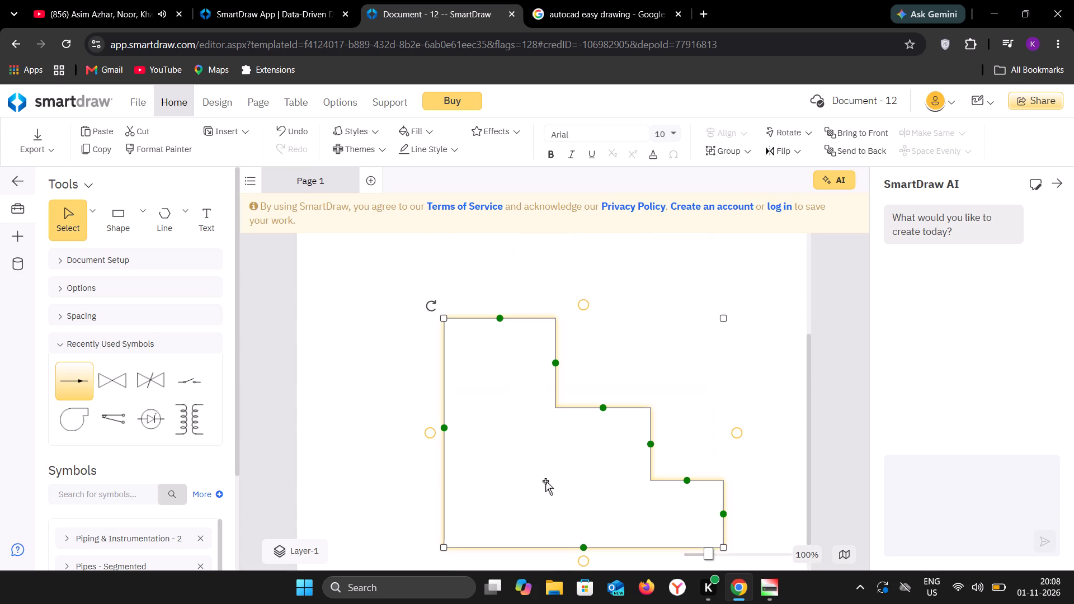
right_click(545, 481)
left_click(595, 473)
Draw a three-segment dimension line below the first outline's base, running from its lower-left corner down, across and up to its lower-right corner.
scroll(595, 473, "up", 5)
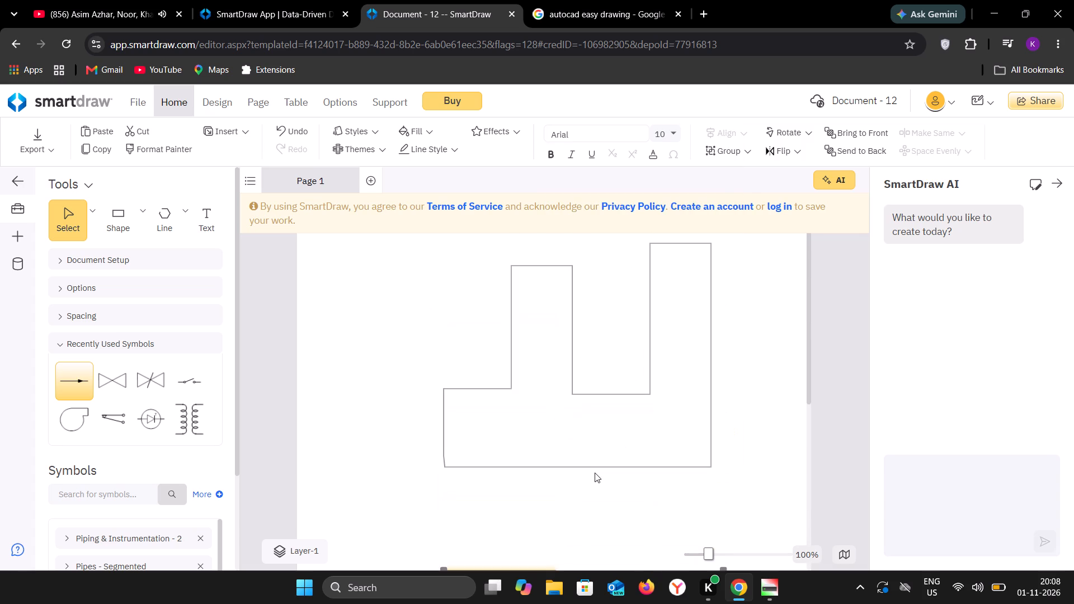
left_click(166, 218)
scroll(330, 339, "down", 2)
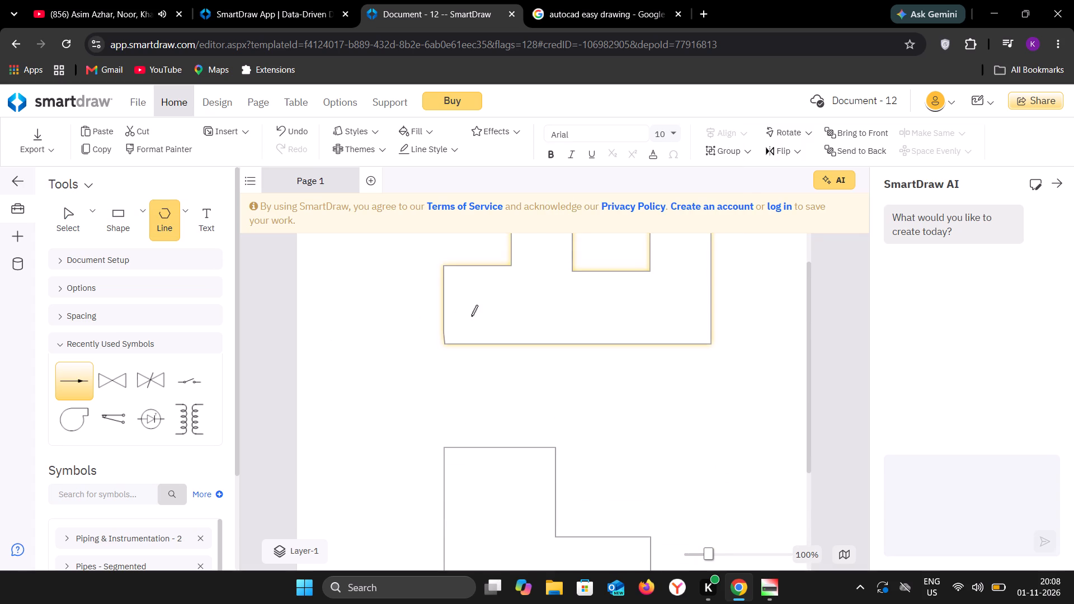
left_click(444, 344)
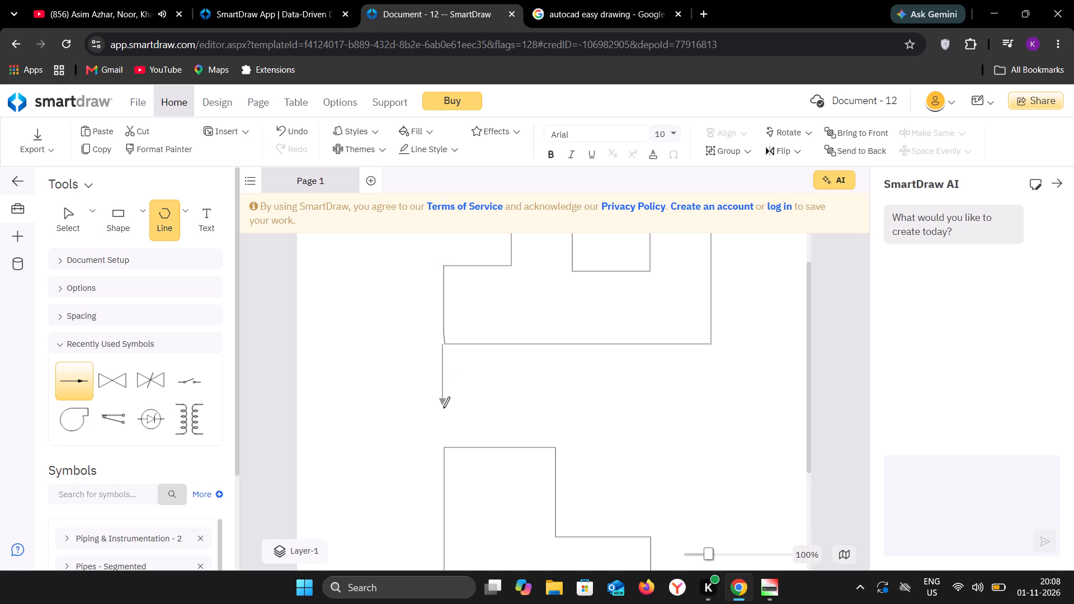
left_click(443, 408)
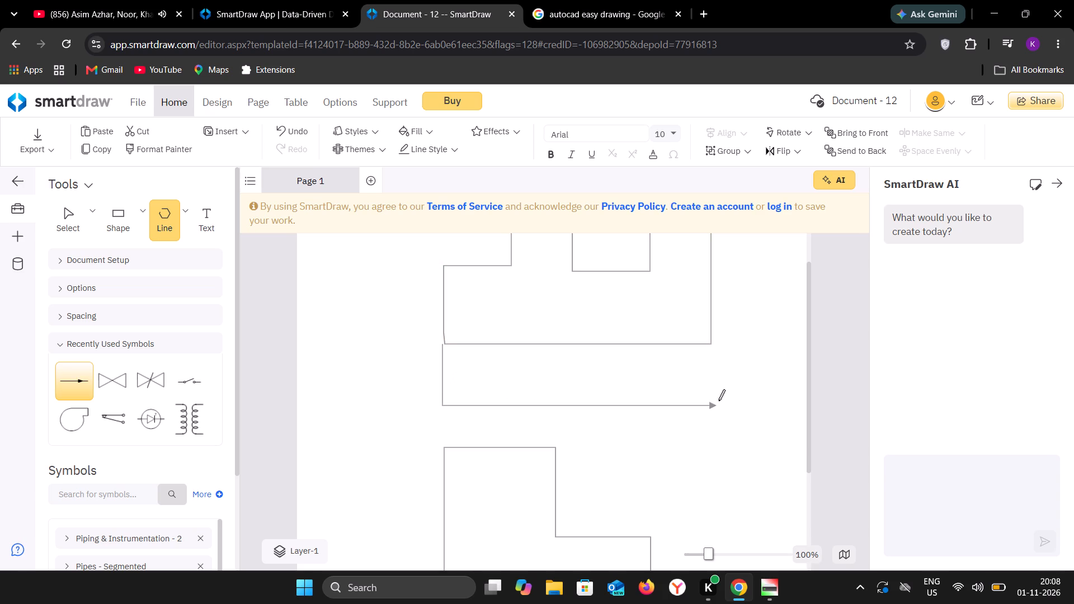
left_click(718, 401)
left_click(711, 341)
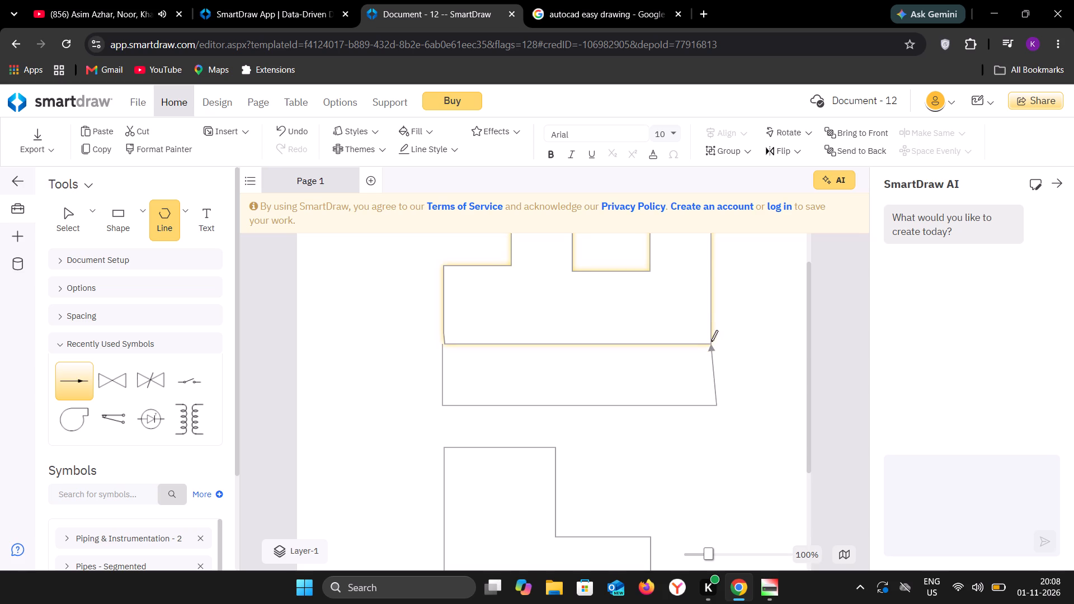
key("Escape")
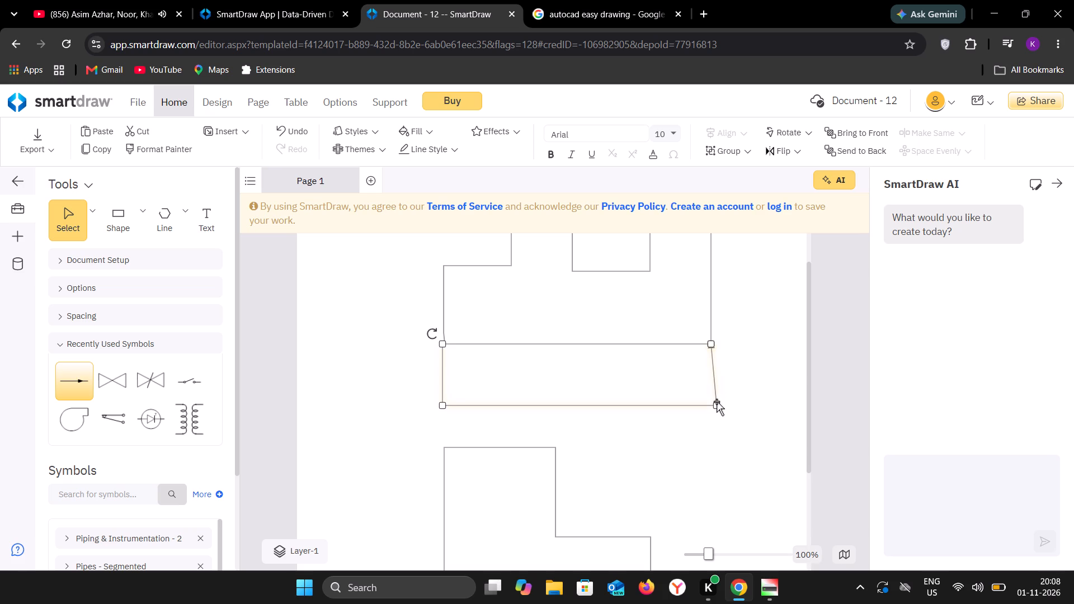
Adjust the corner points of the base dimension line so its sides are vertical and its end meets the base's lower-right corner.
left_click(717, 402)
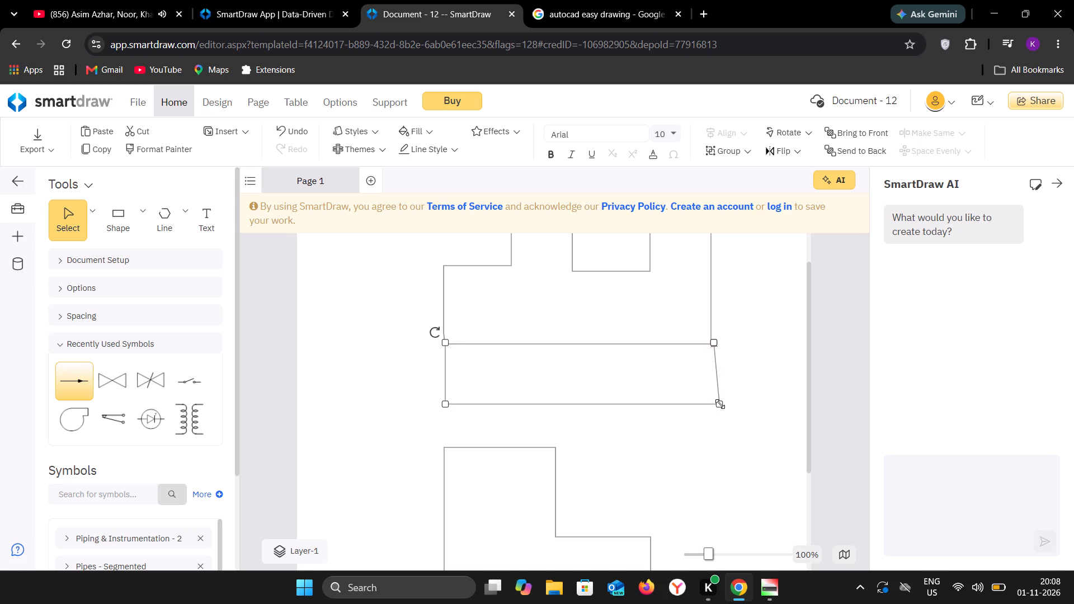
left_click(716, 372)
left_click_drag(447, 405, 442, 412)
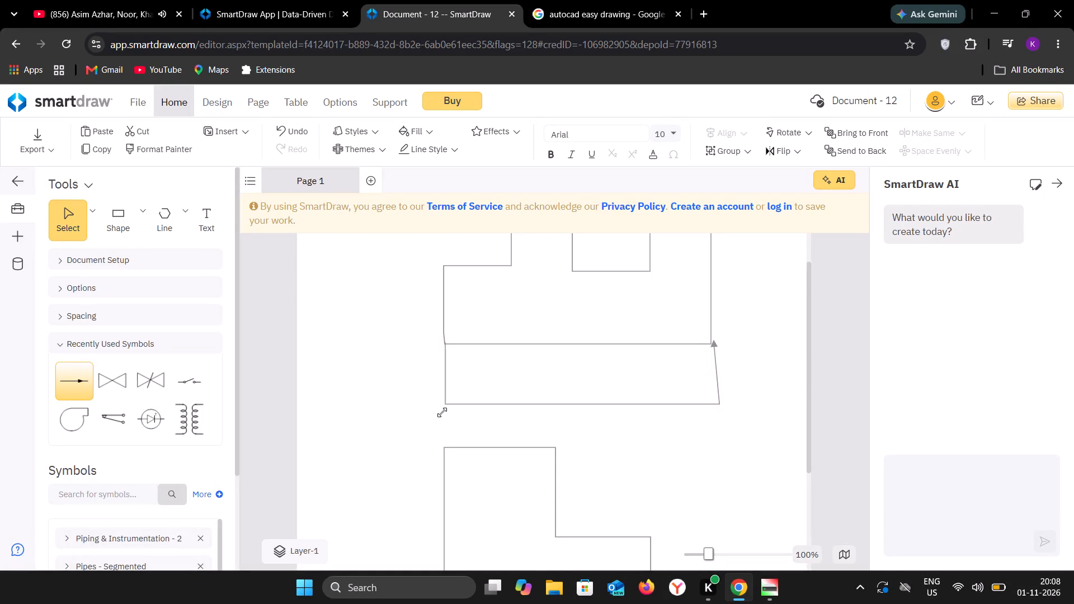
left_click_drag(442, 412, 445, 412)
left_click_drag(718, 405, 712, 405)
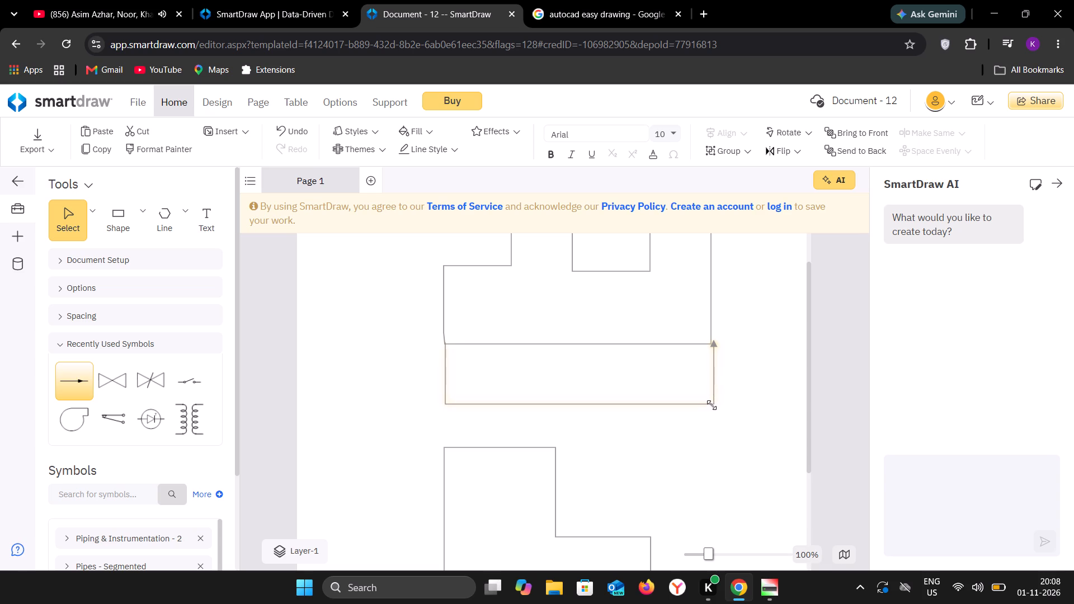
left_click_drag(712, 405, 713, 405)
left_click(736, 442)
scroll(737, 385, "up", 1)
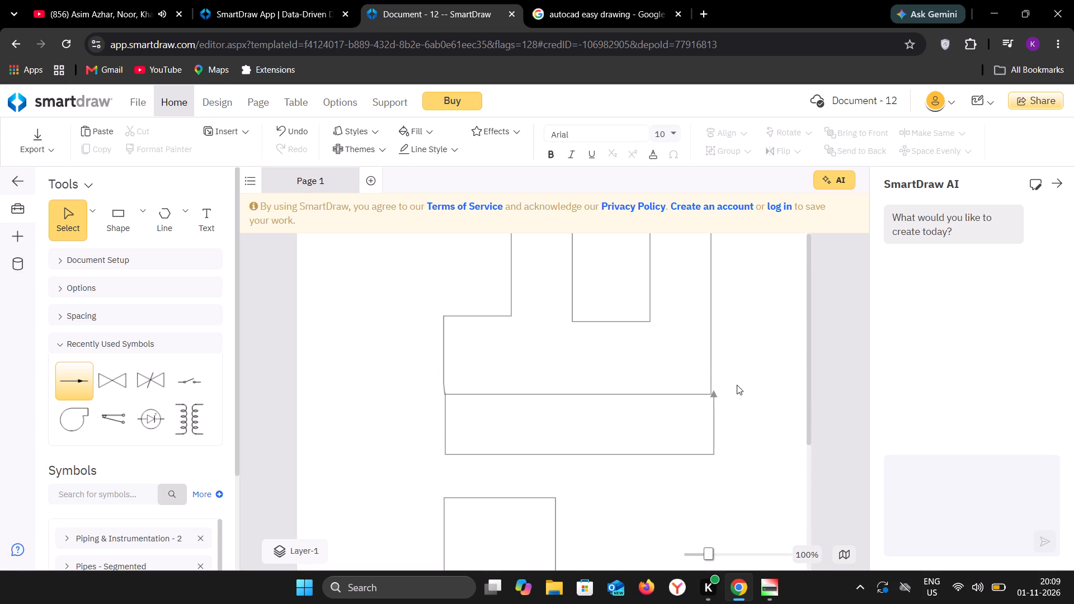
scroll(737, 385, "up", 1)
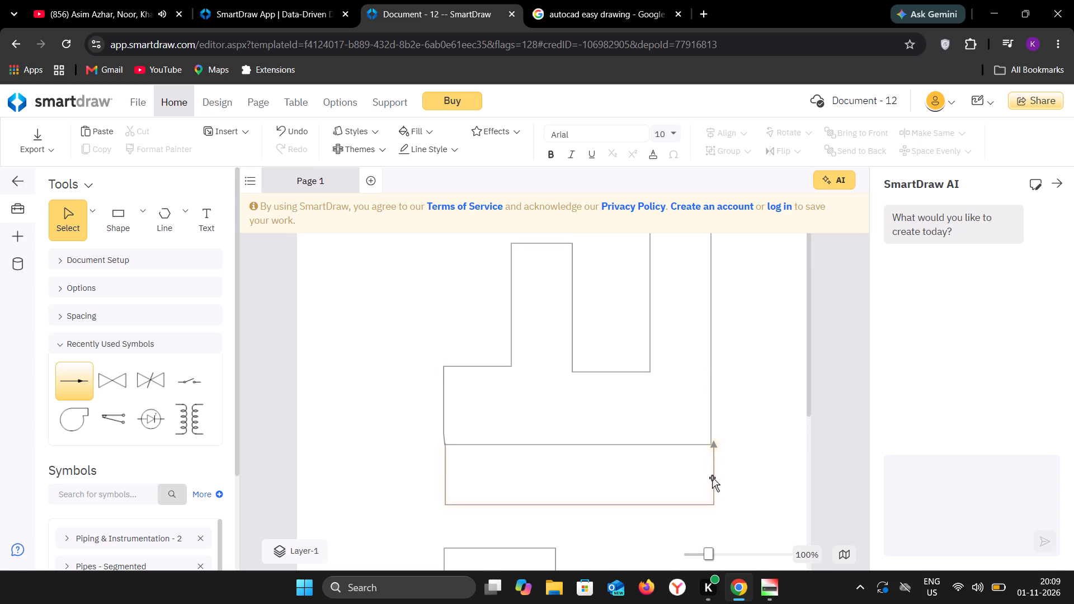
left_click(713, 470)
left_click(713, 445)
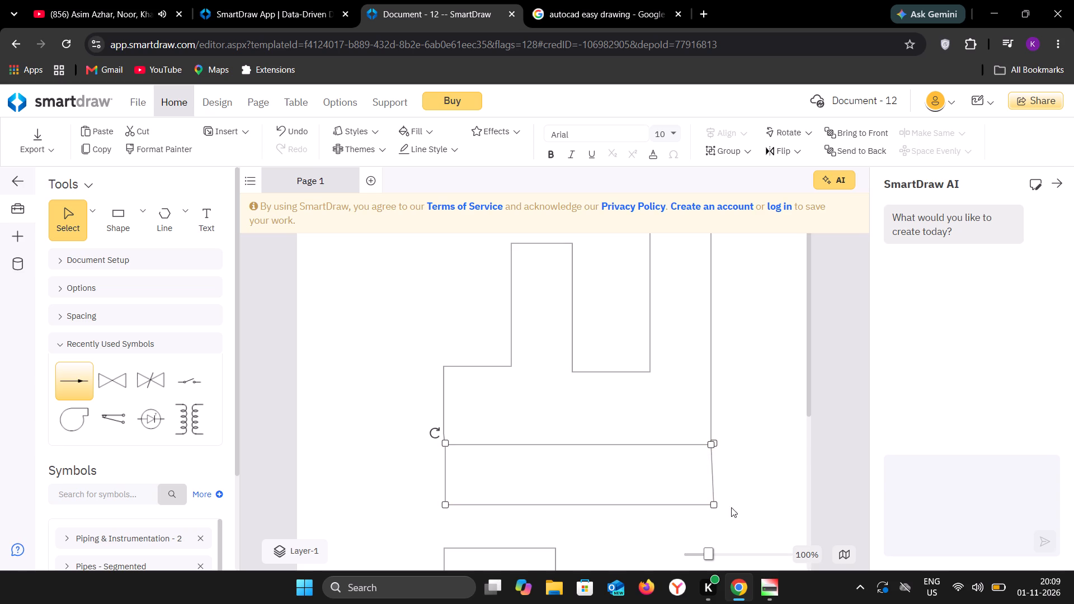
left_click(713, 504)
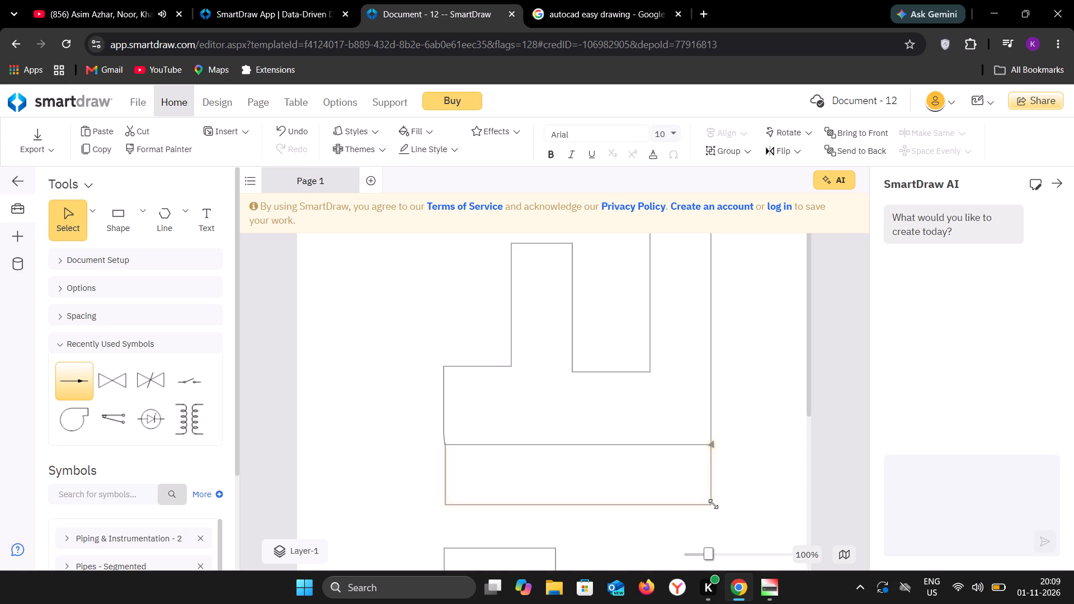
left_click(748, 465)
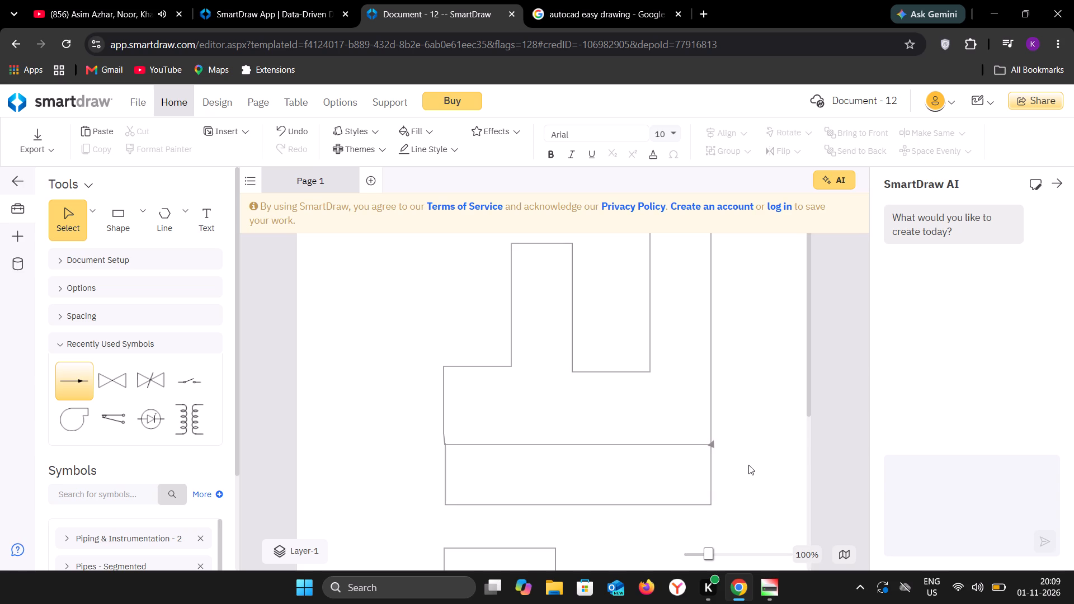
Draw a three-segment dimension line outside the first outline's low left step, from its bottom corner around to its top corner.
scroll(748, 465, "up", 1)
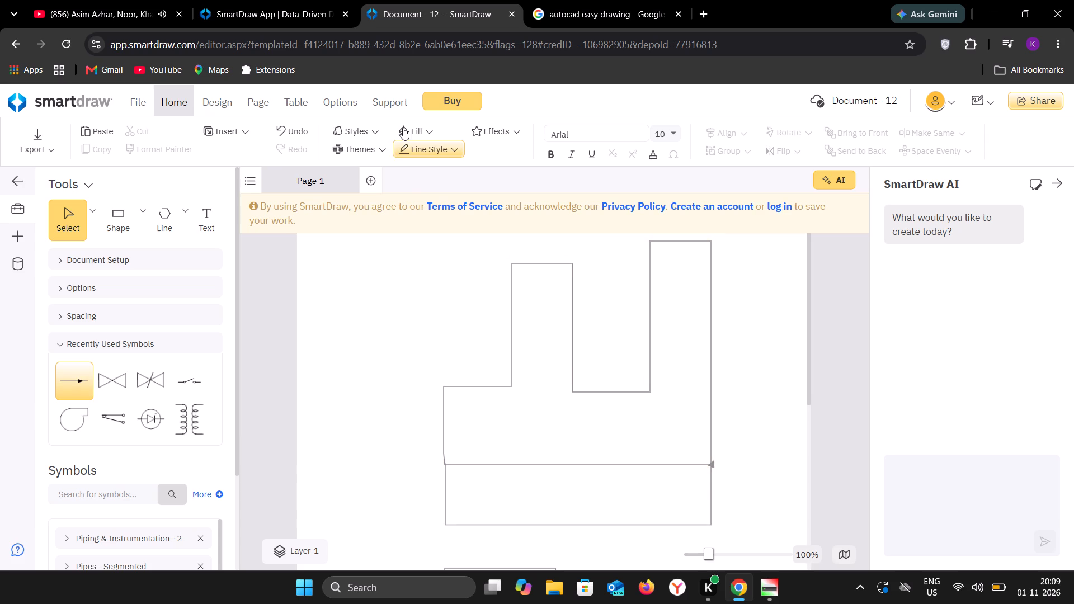
left_click(167, 226)
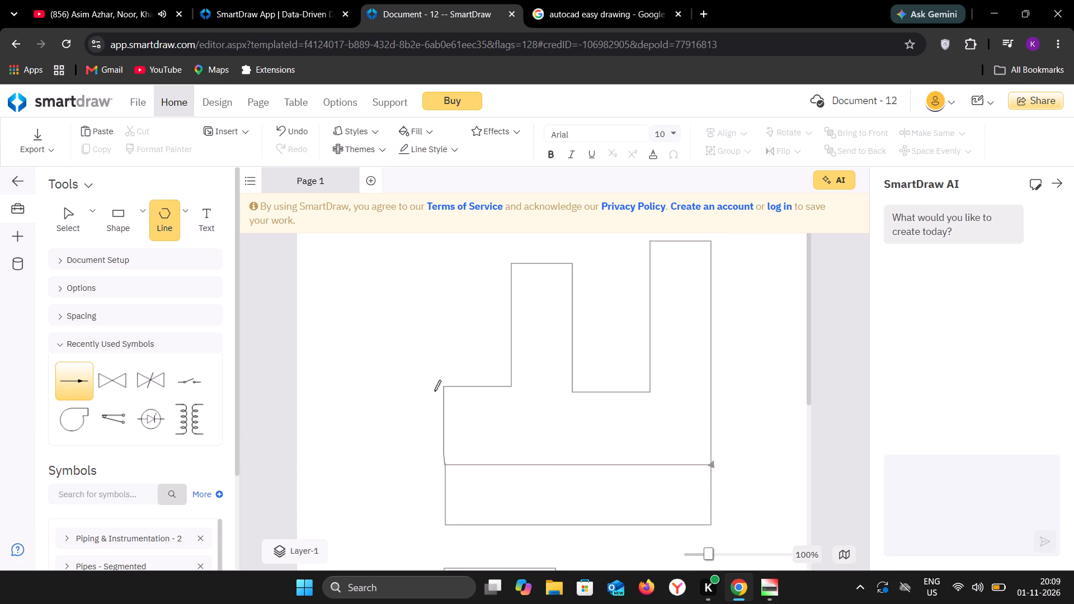
left_click(444, 465)
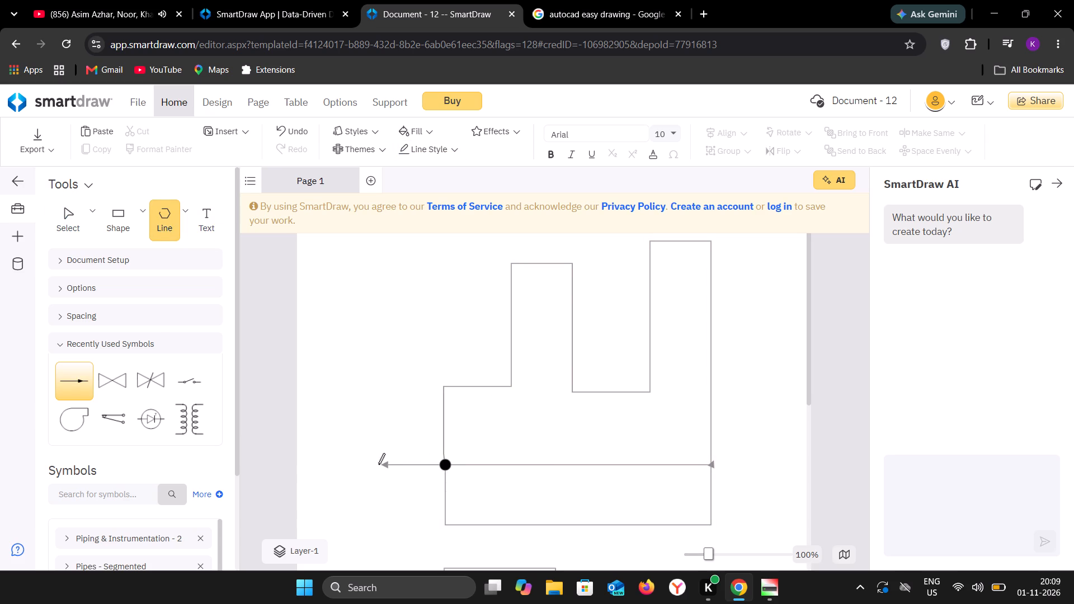
left_click(378, 464)
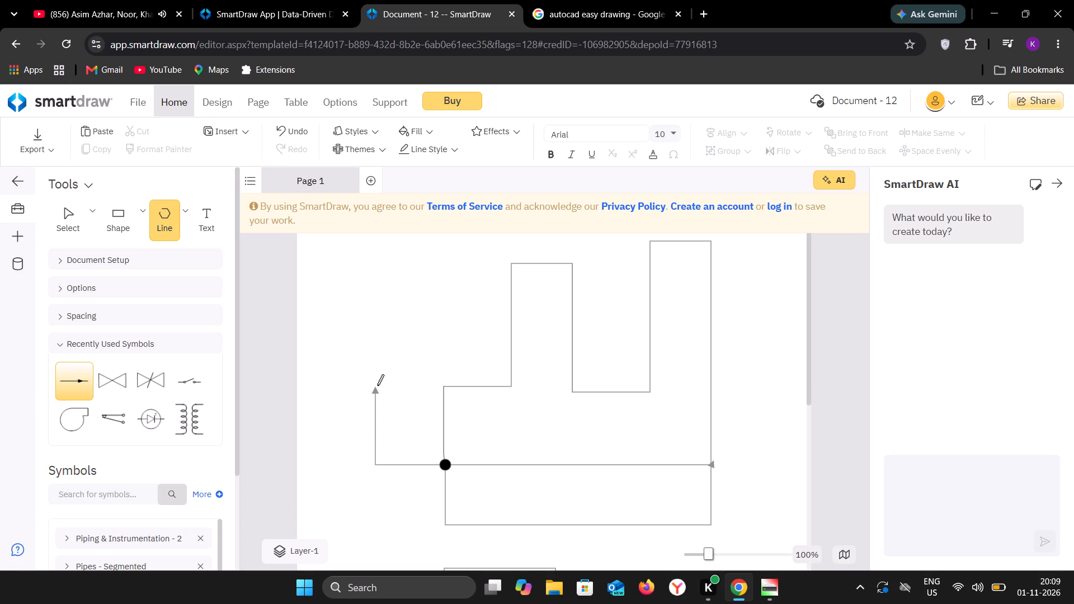
left_click(377, 385)
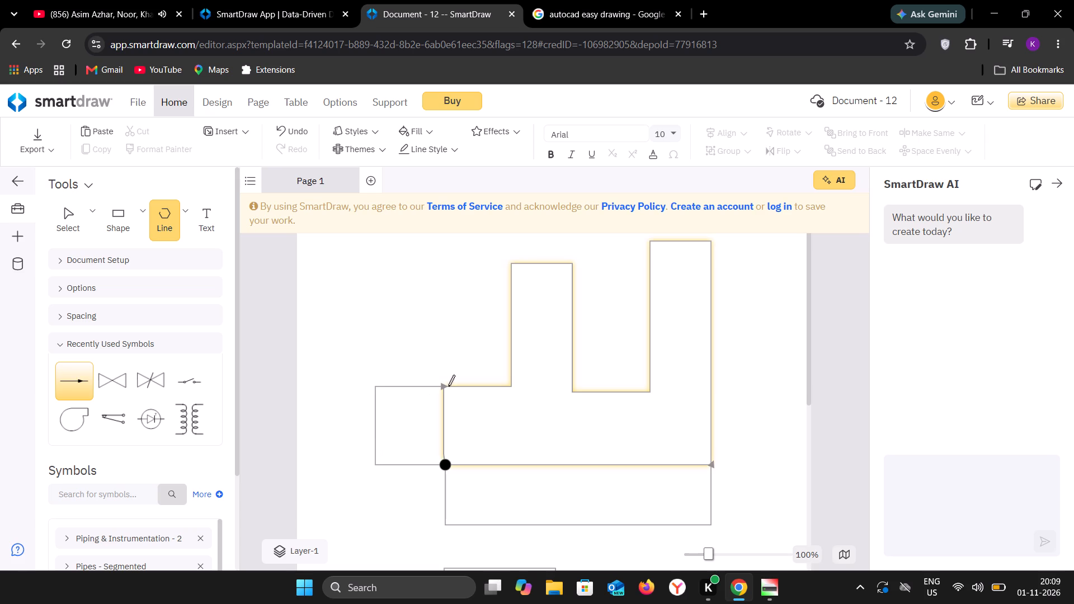
left_click(448, 386)
key("Escape")
left_click(473, 318)
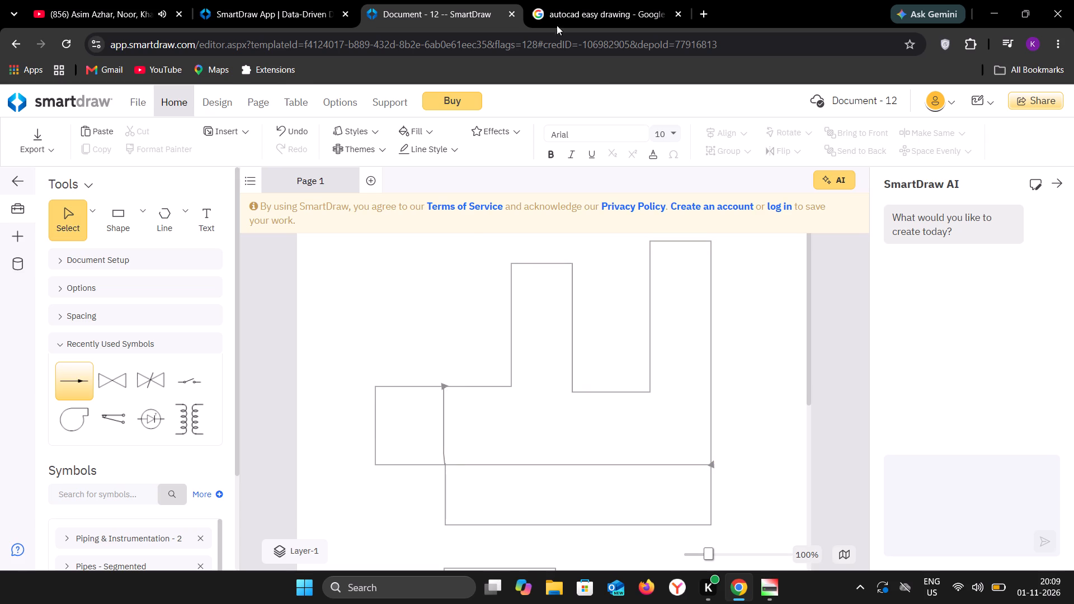
Check the dimension layout in the reference drawings and compare it with the lines around the first outline.
left_click(573, 0)
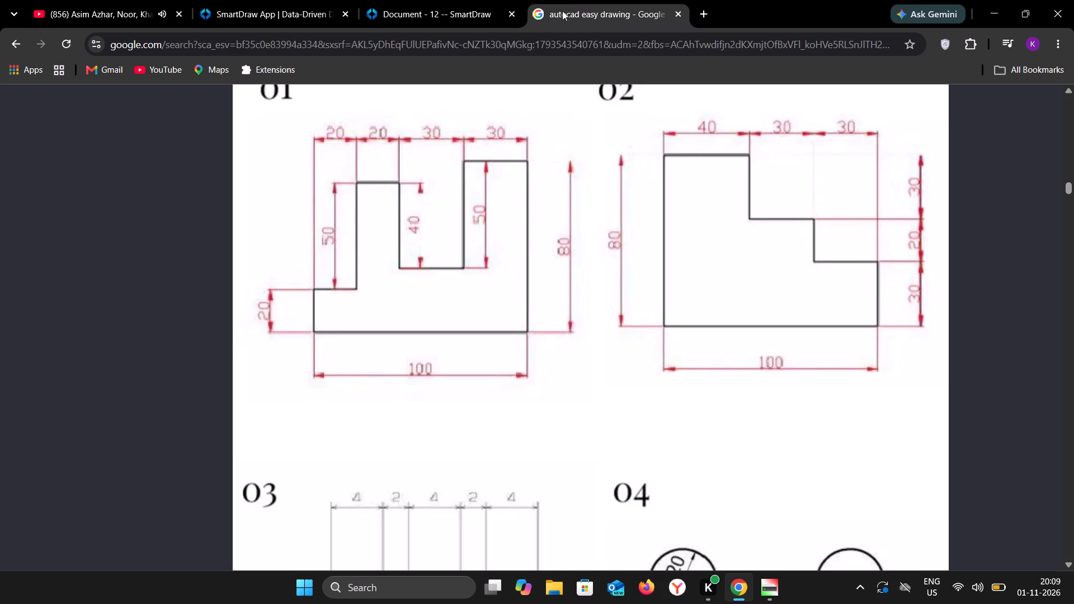
left_click(451, 2)
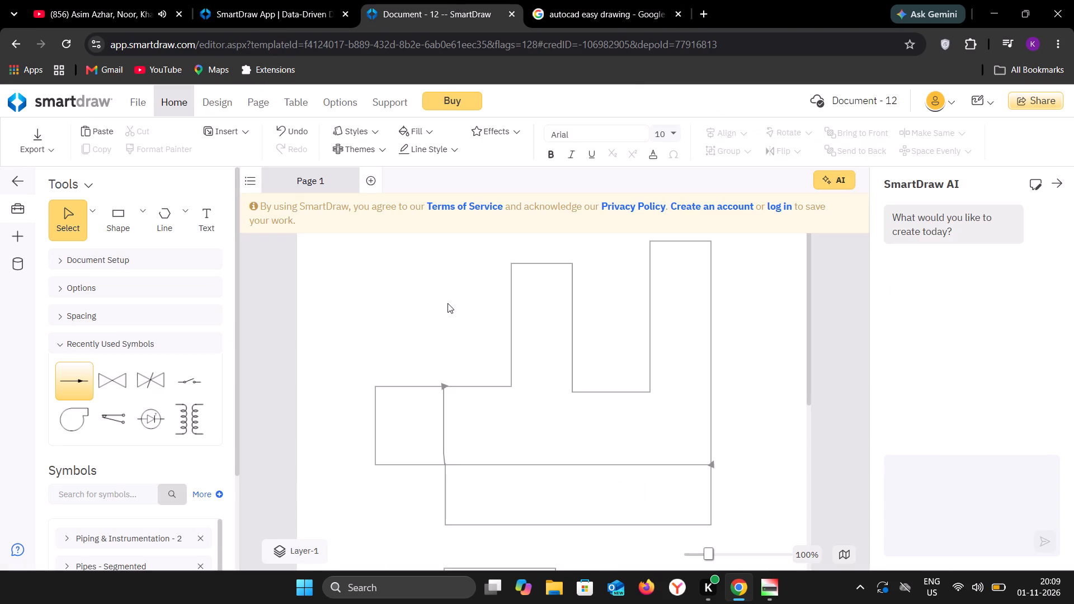
scroll(447, 303, "up", 1)
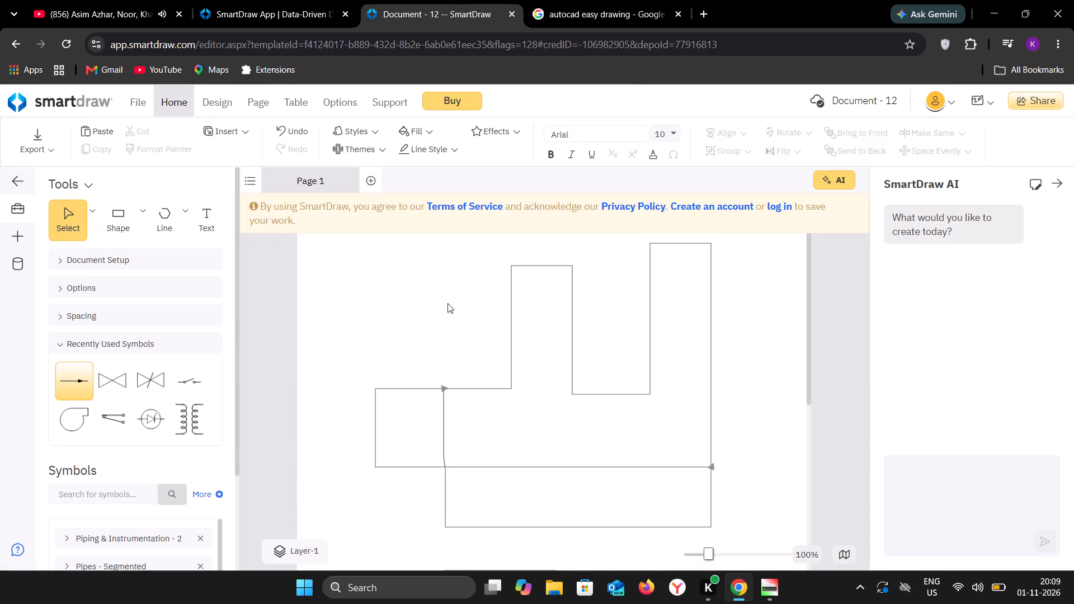
scroll(447, 303, "up", 1)
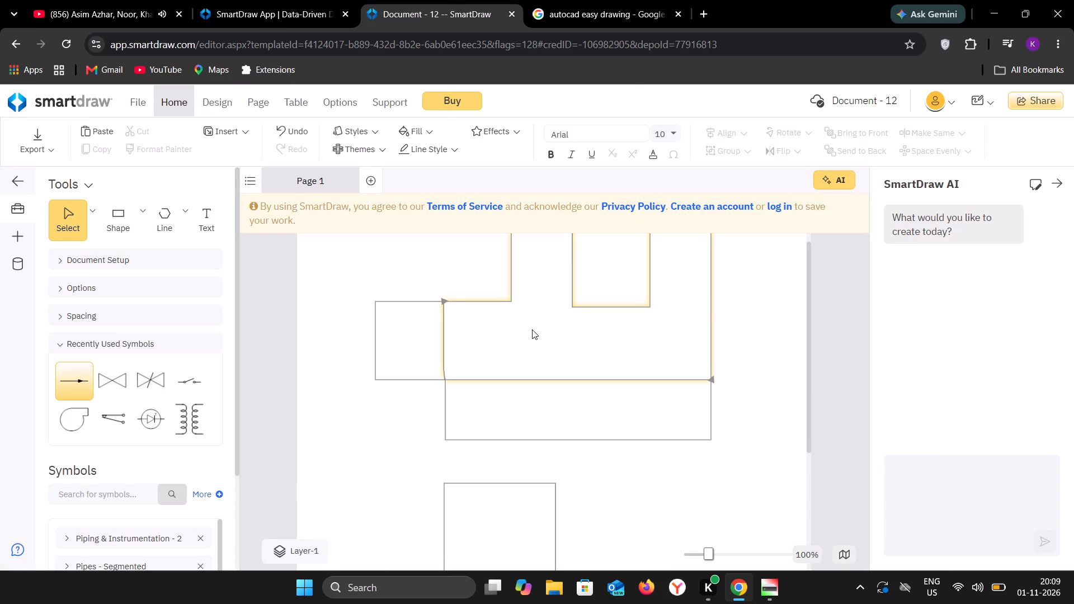
left_click(540, 404)
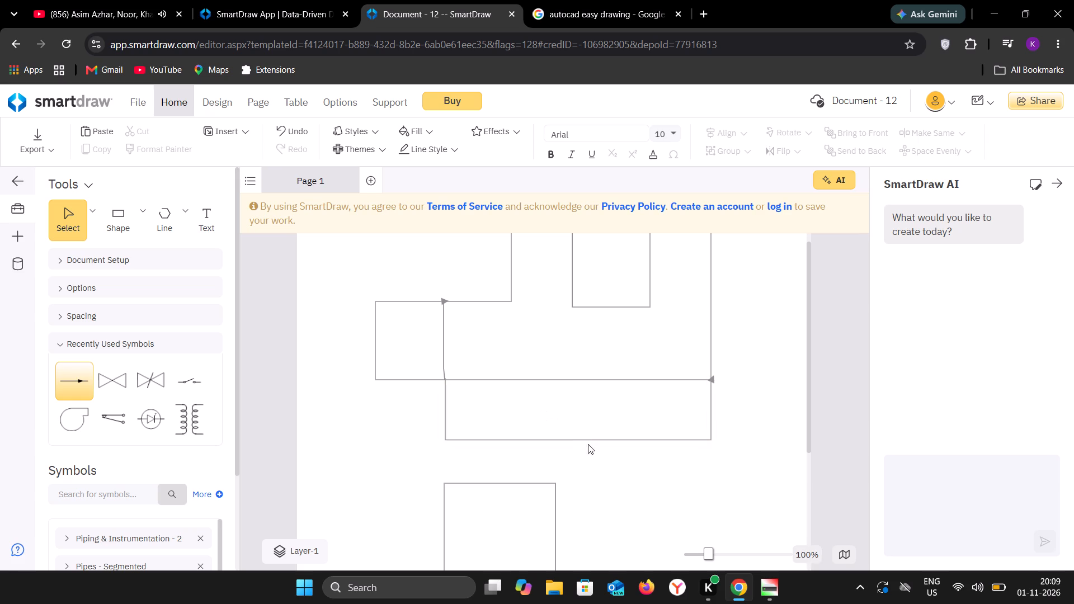
scroll(576, 341, "up", 3)
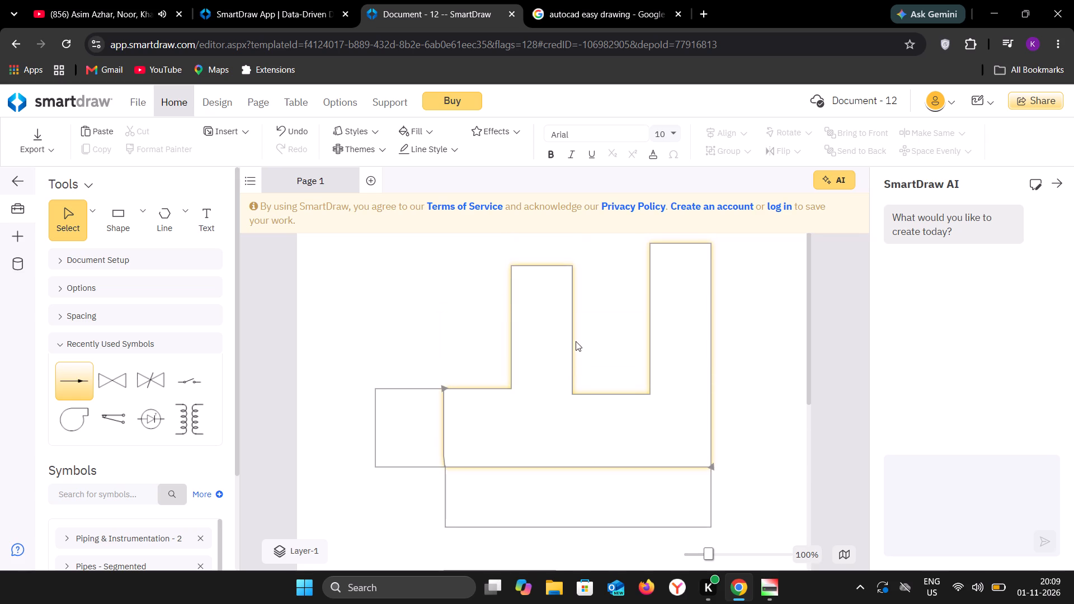
scroll(576, 341, "up", 3)
Unlock the drawing 02 outline and move it further down the page, away from the first outline's base dimension line.
scroll(572, 468, "down", 5)
left_click(542, 430)
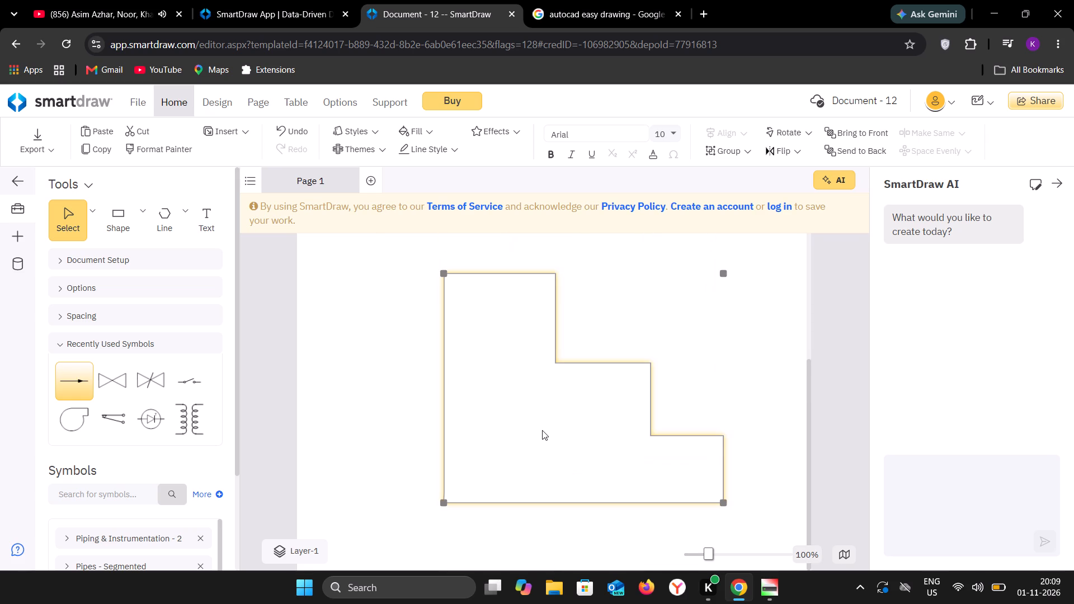
scroll(542, 430, "down", 1)
left_click_drag(542, 430, 540, 506)
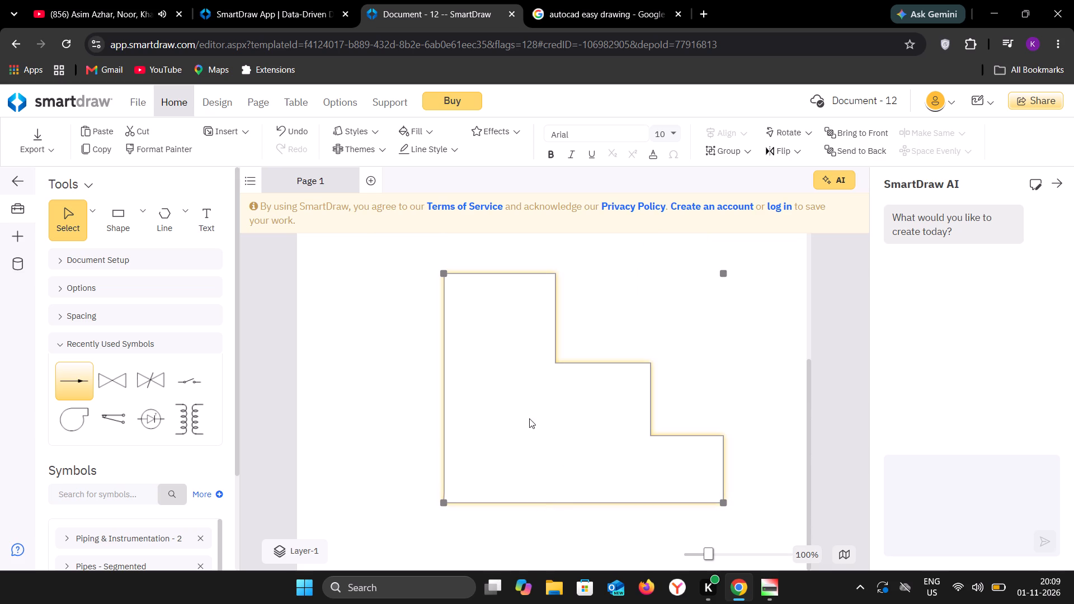
left_click_drag(529, 418, 534, 431)
right_click(534, 431)
left_click(563, 448)
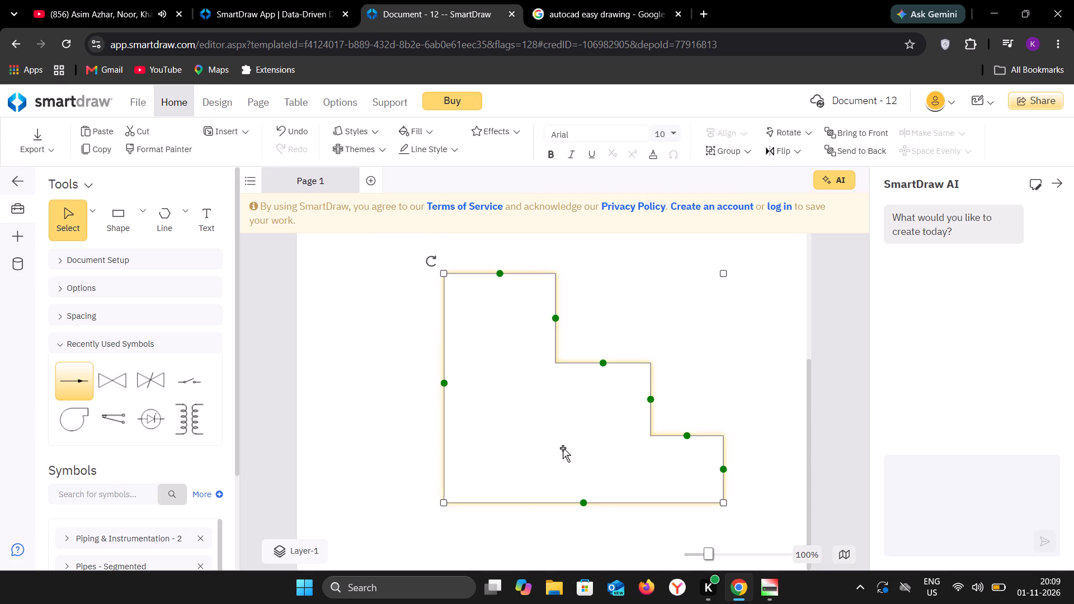
left_click_drag(543, 412, 547, 493)
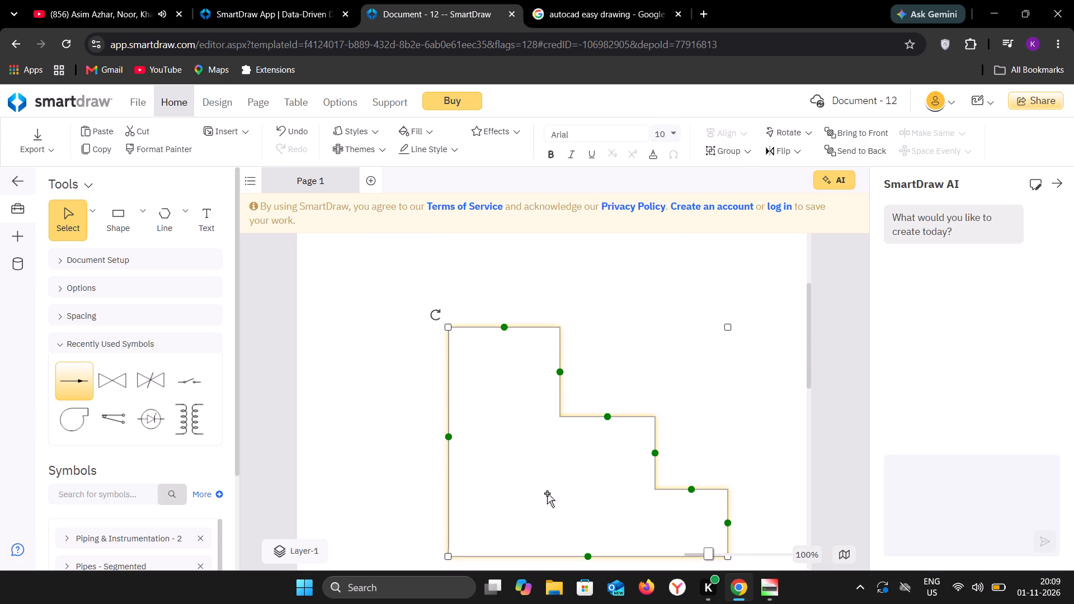
Move the drawing 02 outline slightly further down the page and lock it in place.
scroll(547, 493, "down", 2)
left_click_drag(536, 386, 535, 417)
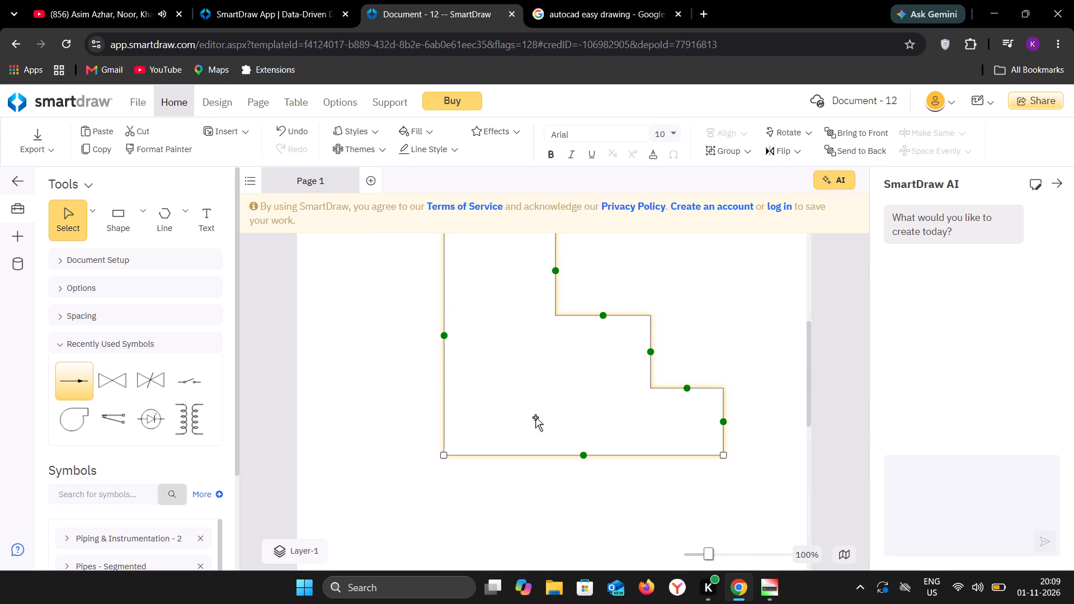
right_click(535, 417)
left_click(569, 443)
Unlock the first outline and move it straight down the page, closer to the drawing 02 outline.
scroll(569, 443, "up", 4)
scroll(569, 443, "down", 1)
left_click(541, 316)
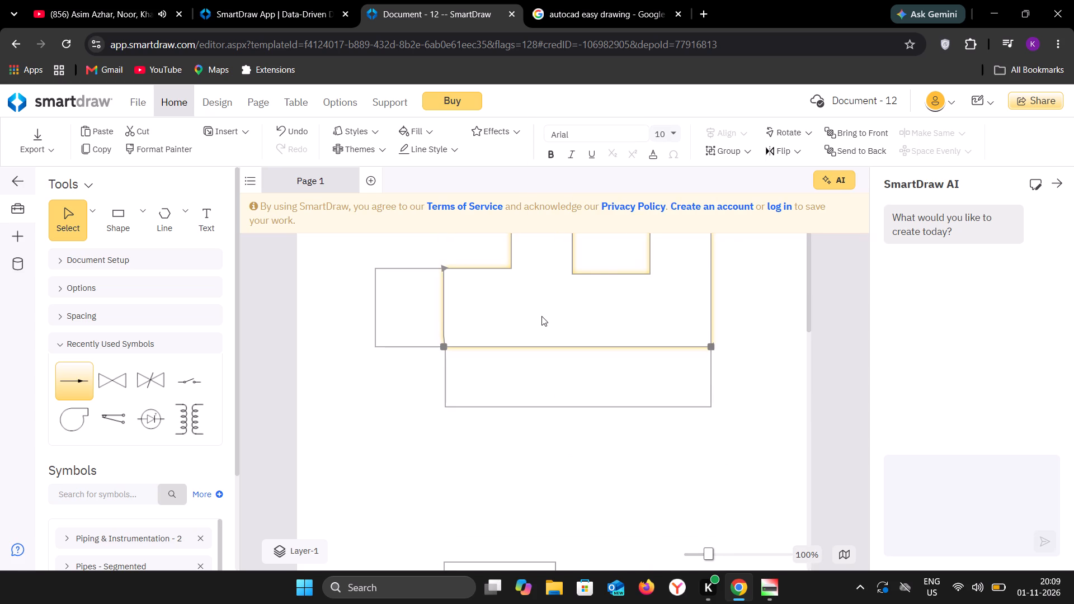
right_click(541, 316)
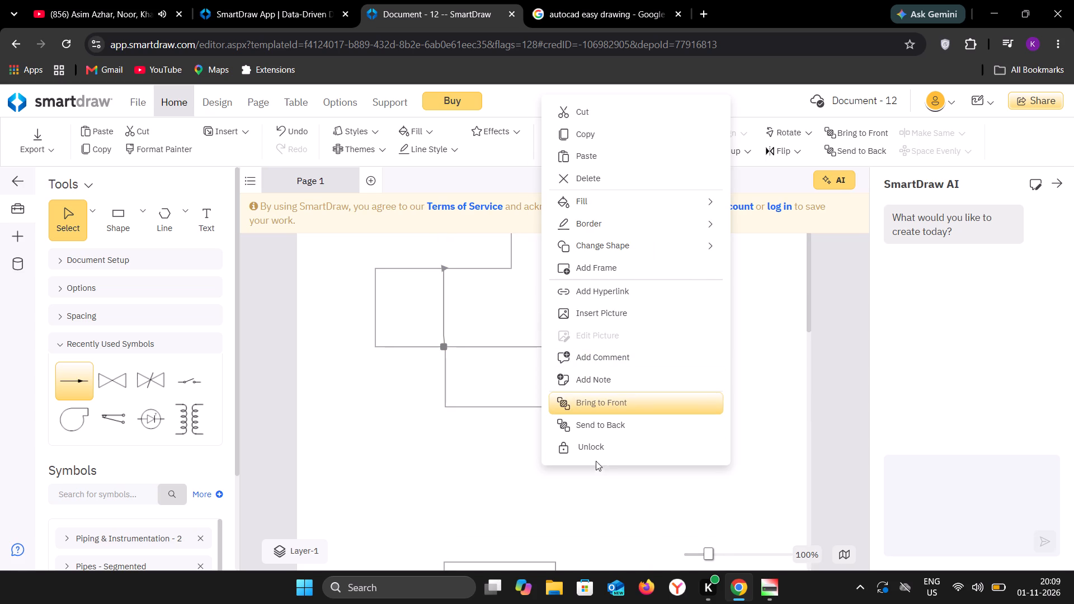
left_click(596, 449)
scroll(581, 380, "down", 1)
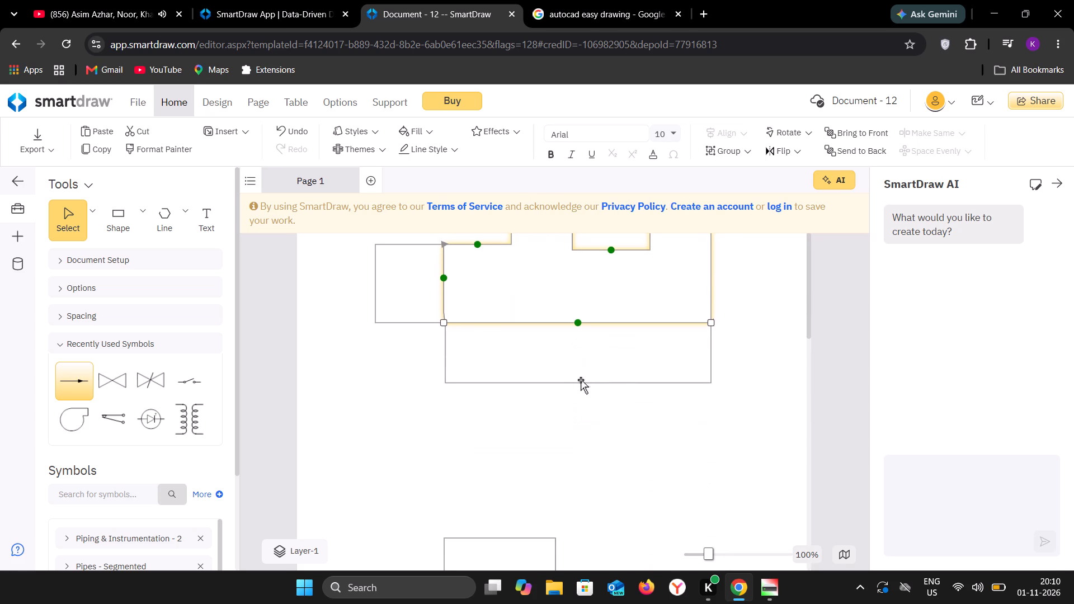
scroll(581, 380, "down", 1)
left_click_drag(564, 270, 560, 370)
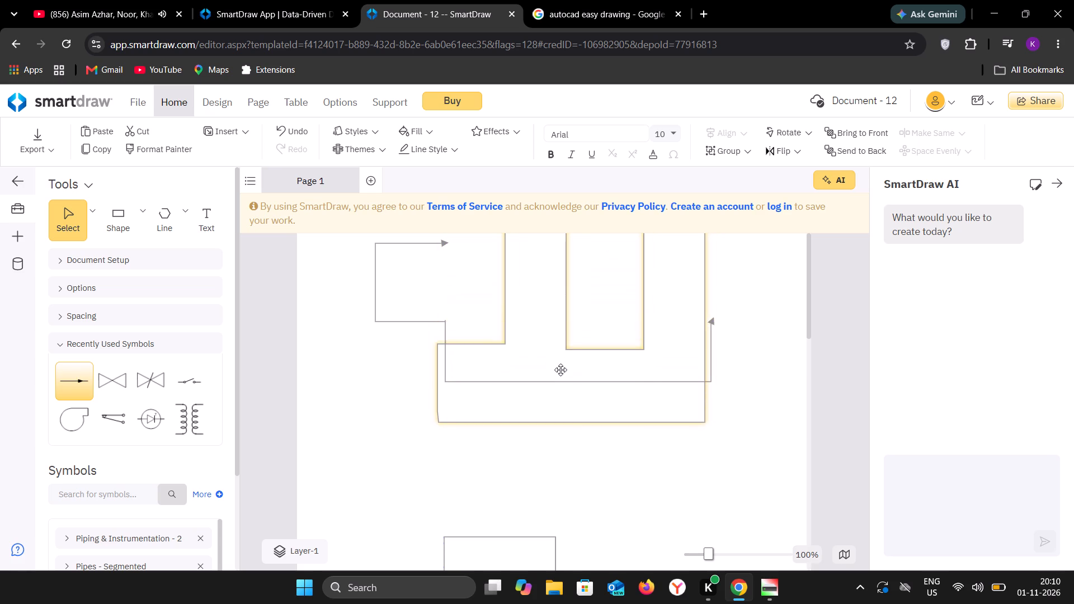
left_click_drag(560, 370, 558, 376)
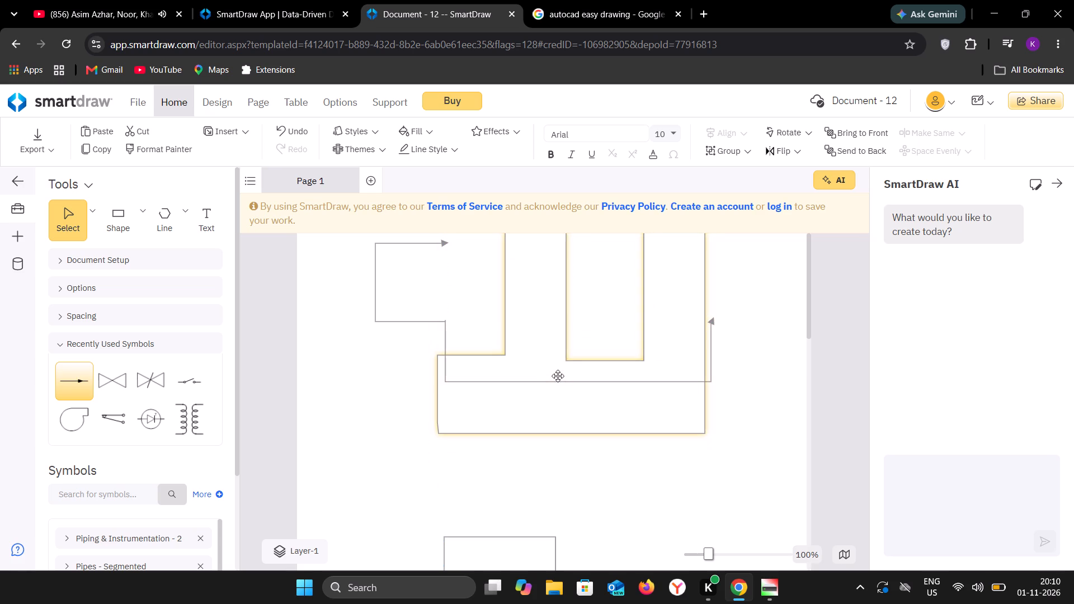
left_click_drag(558, 376, 561, 384)
Move the base dimension line down so its ends meet the first outline's bottom edge again.
scroll(561, 384, "down", 1)
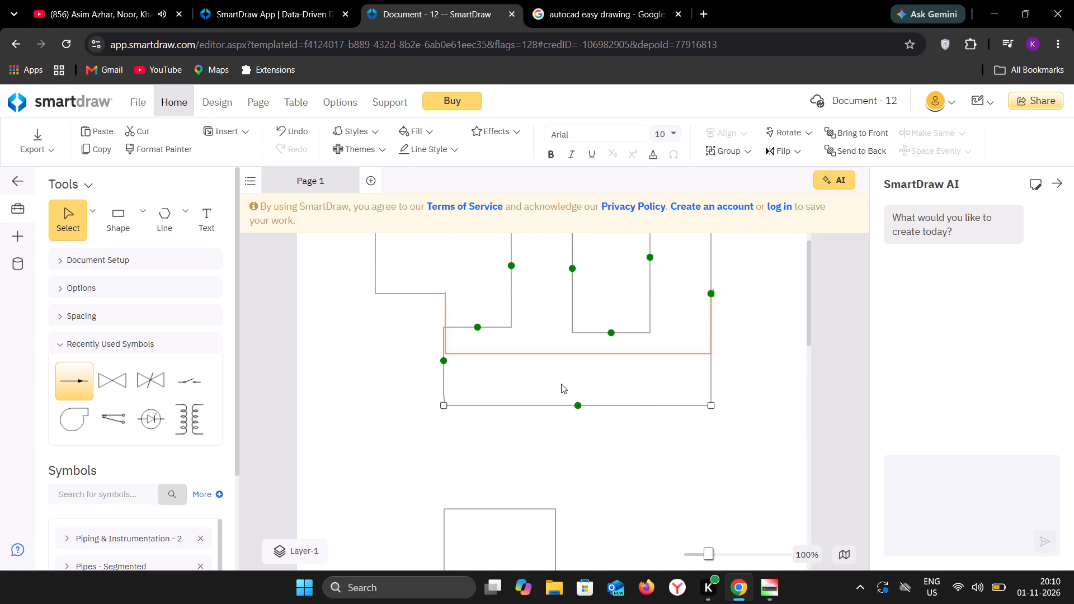
scroll(561, 384, "down", 1)
left_click(547, 337)
left_click_drag(547, 337, 546, 459)
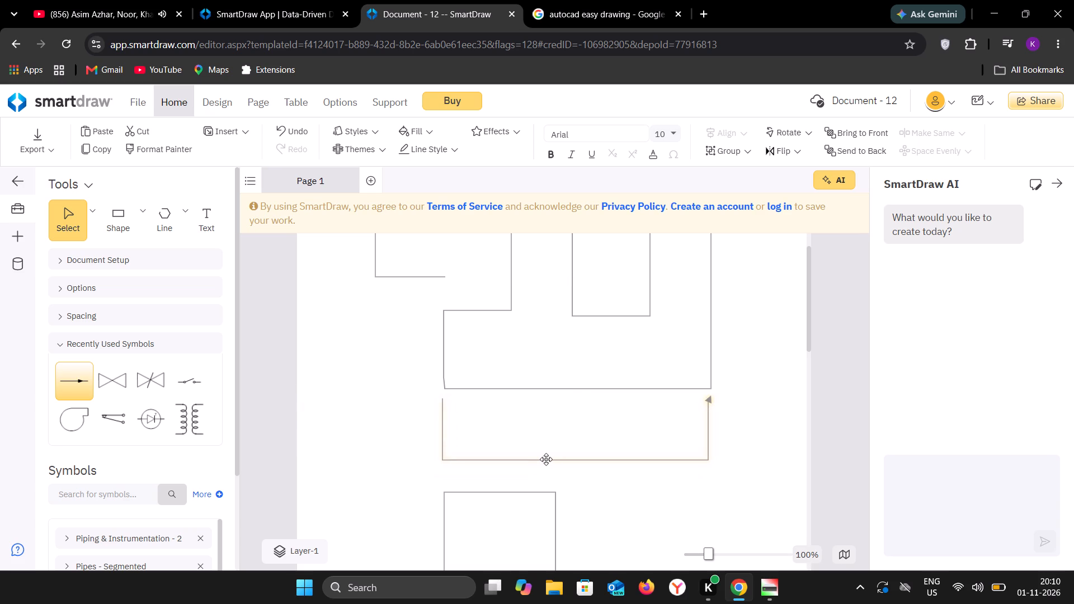
left_click_drag(546, 459, 547, 457)
left_click_drag(547, 457, 545, 451)
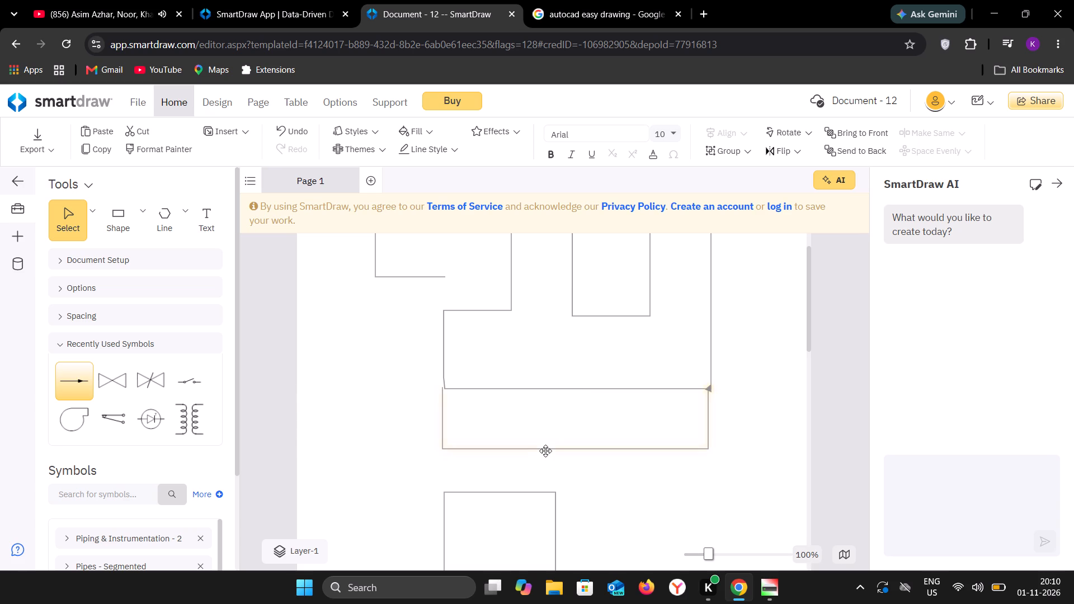
left_click_drag(545, 451, 547, 451)
Move the low left step's dimension line down so its ends meet that step's top and bottom corners, leaving nothing selected.
left_click(533, 362)
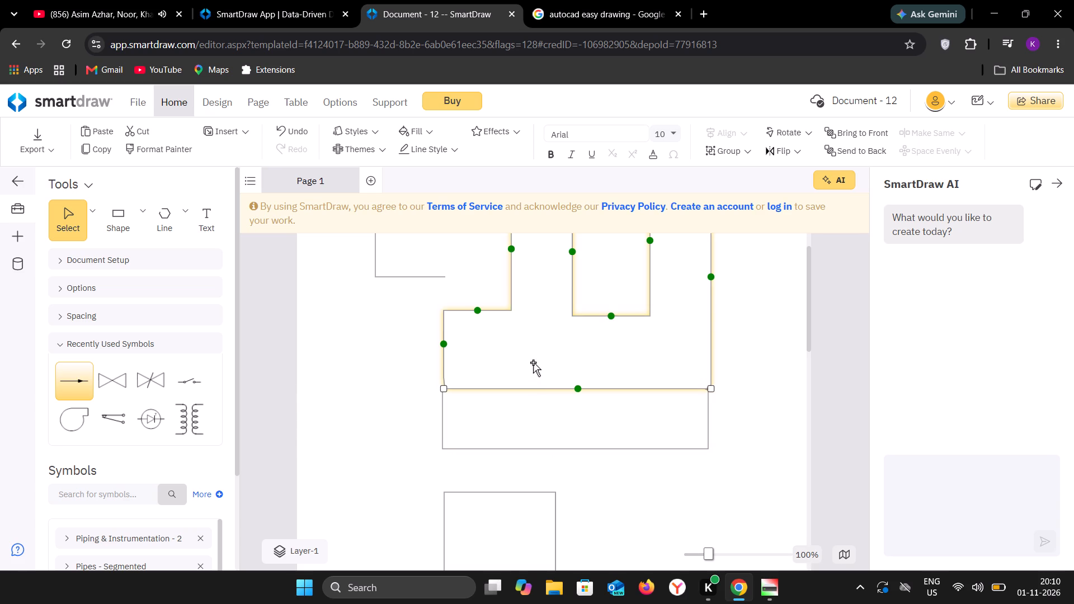
scroll(533, 362, "up", 3)
scroll(391, 395, "down", 3)
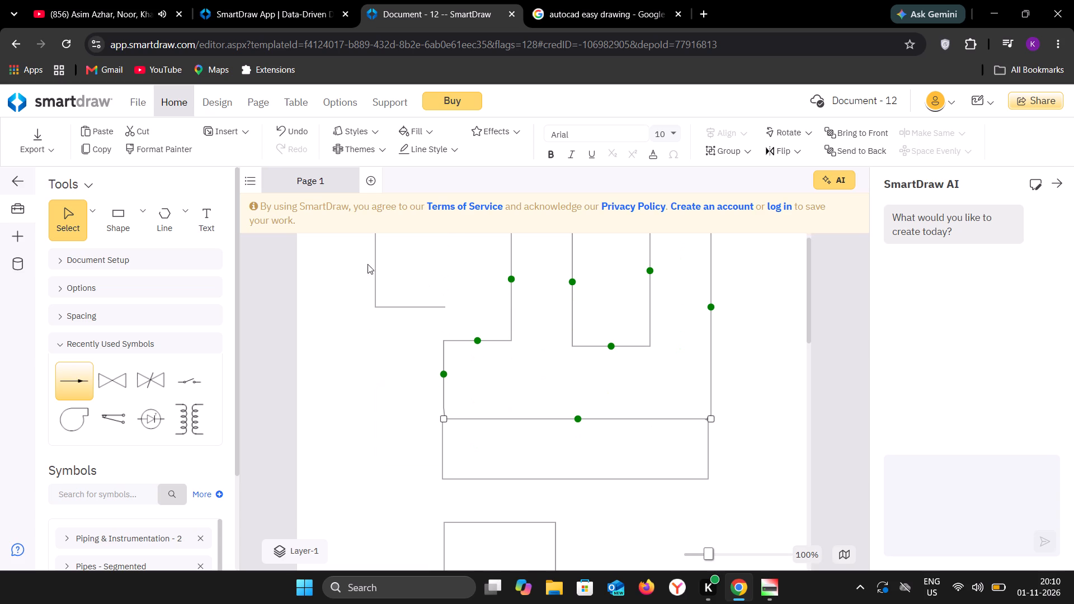
left_click_drag(375, 269, 376, 368)
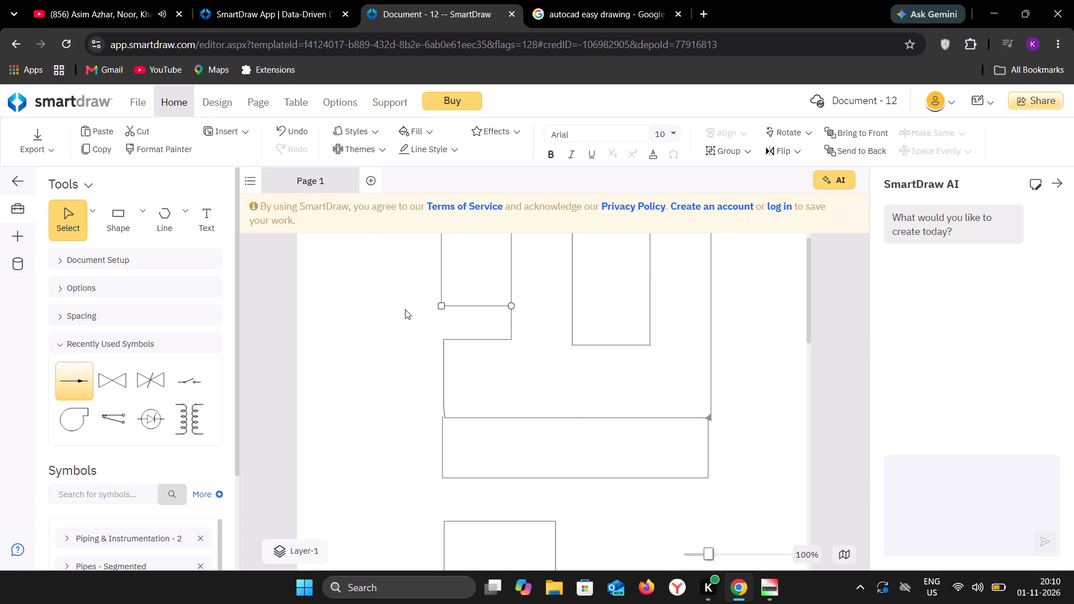
left_click_drag(439, 259, 420, 266)
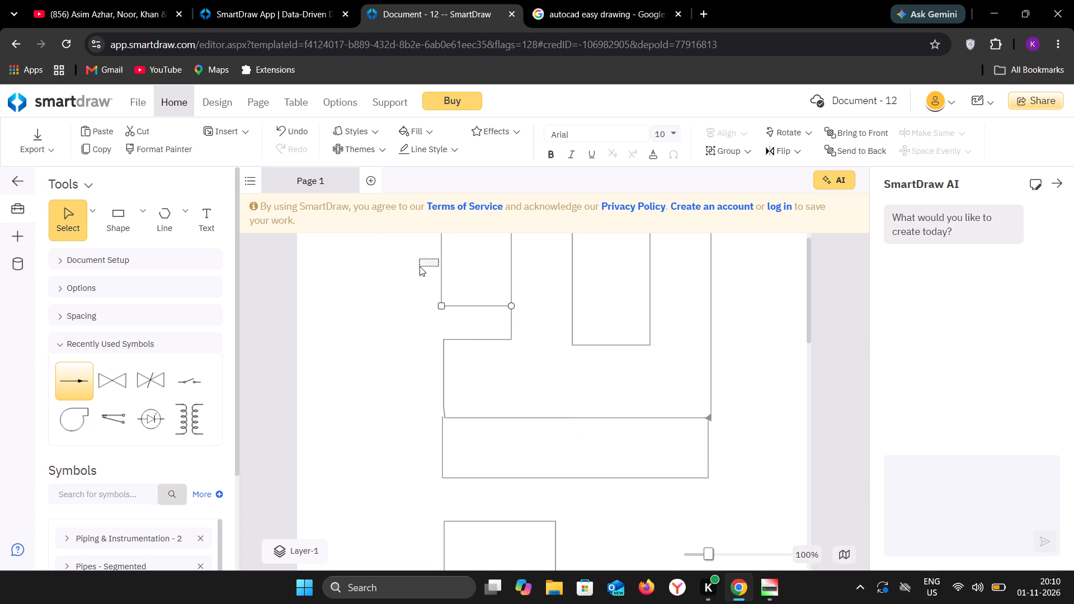
left_click_drag(420, 266, 419, 266)
left_click(468, 268)
scroll(468, 268, "up", 1)
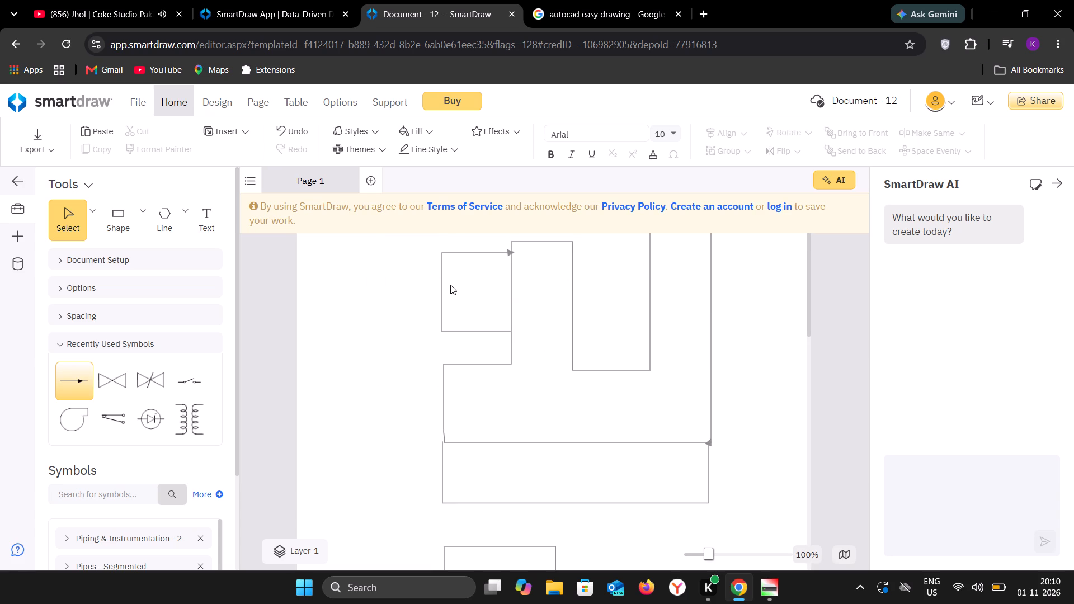
left_click_drag(441, 289, 396, 371)
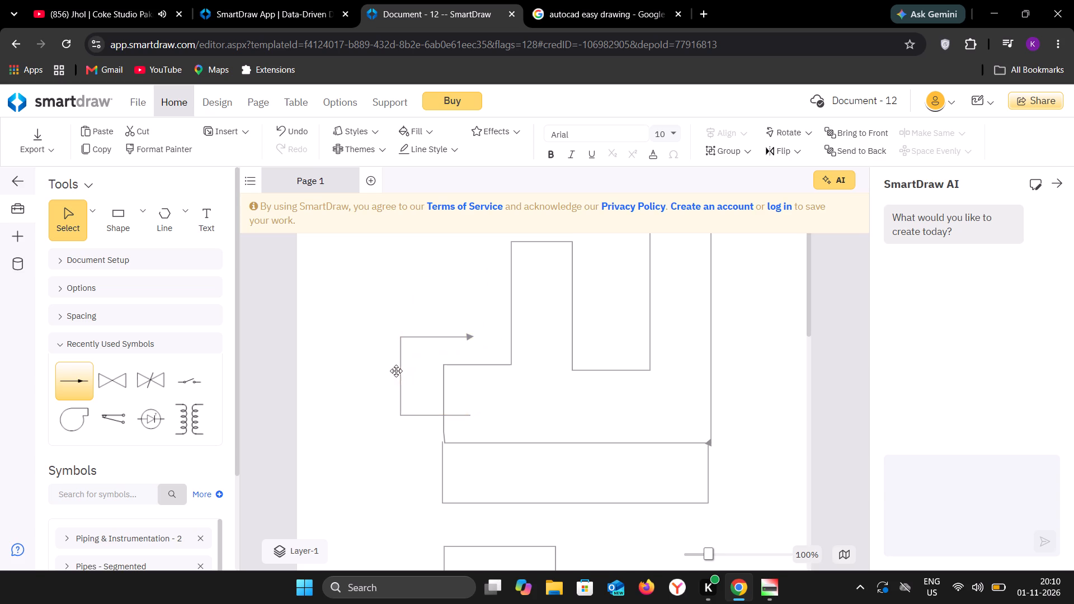
left_click_drag(396, 371, 373, 421)
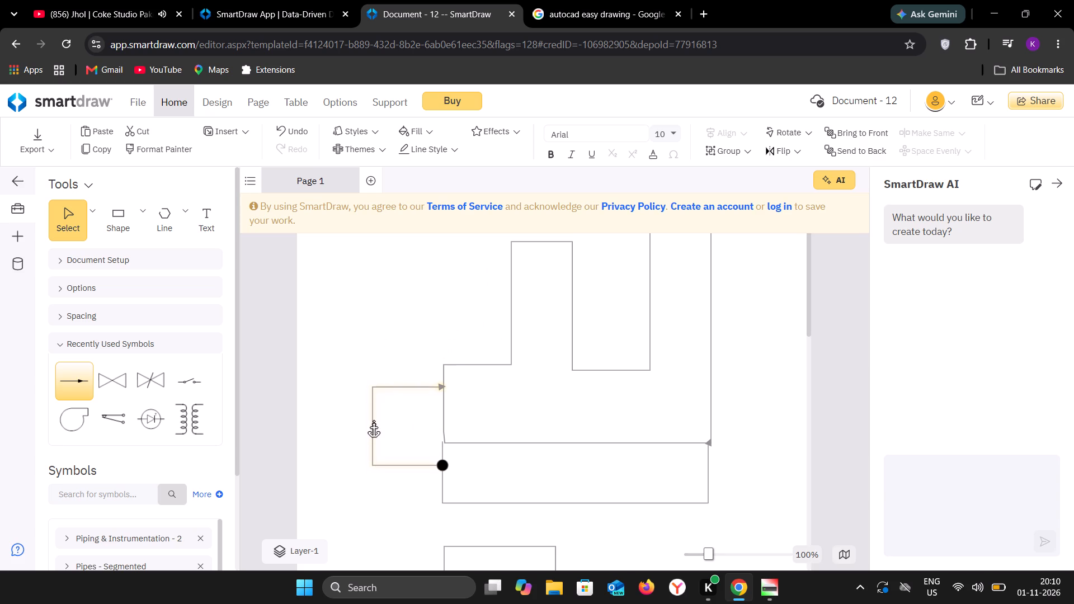
left_click_drag(373, 421, 375, 402)
left_click(540, 402)
scroll(540, 402, "up", 1)
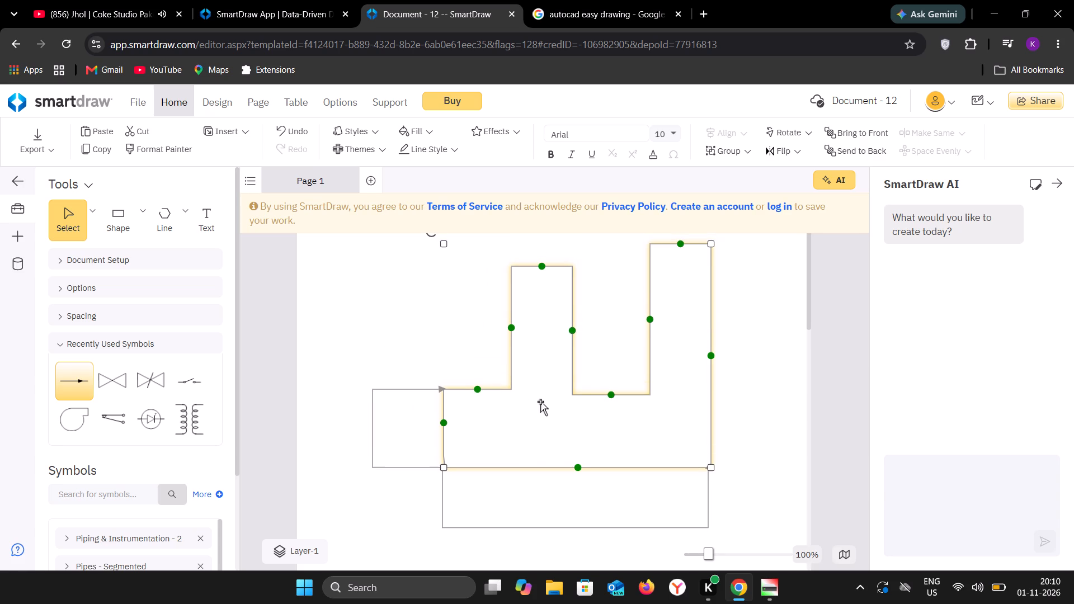
scroll(540, 402, "up", 1)
left_click(460, 357)
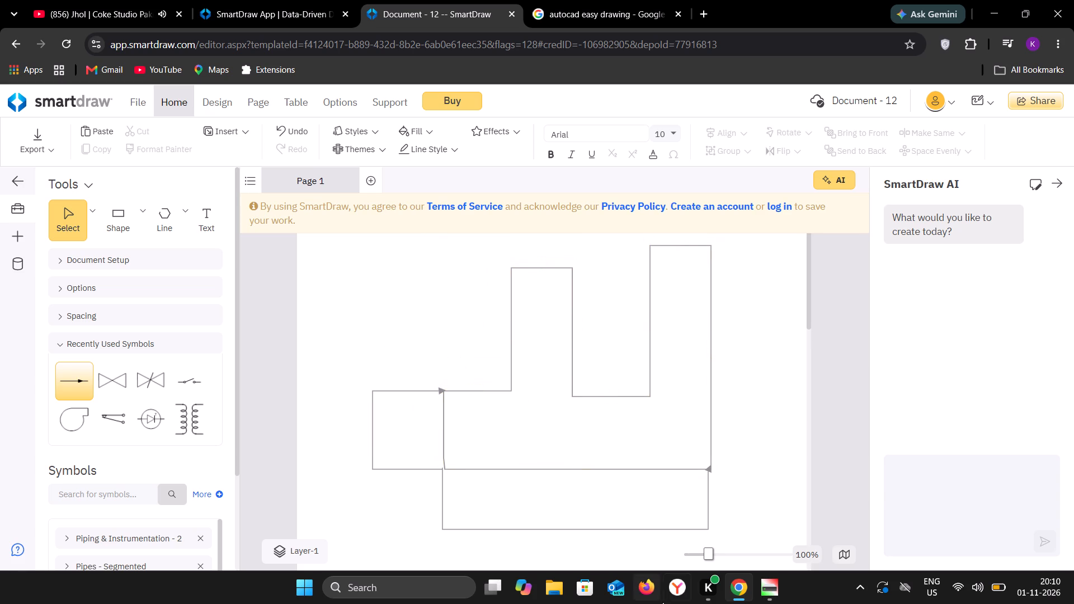
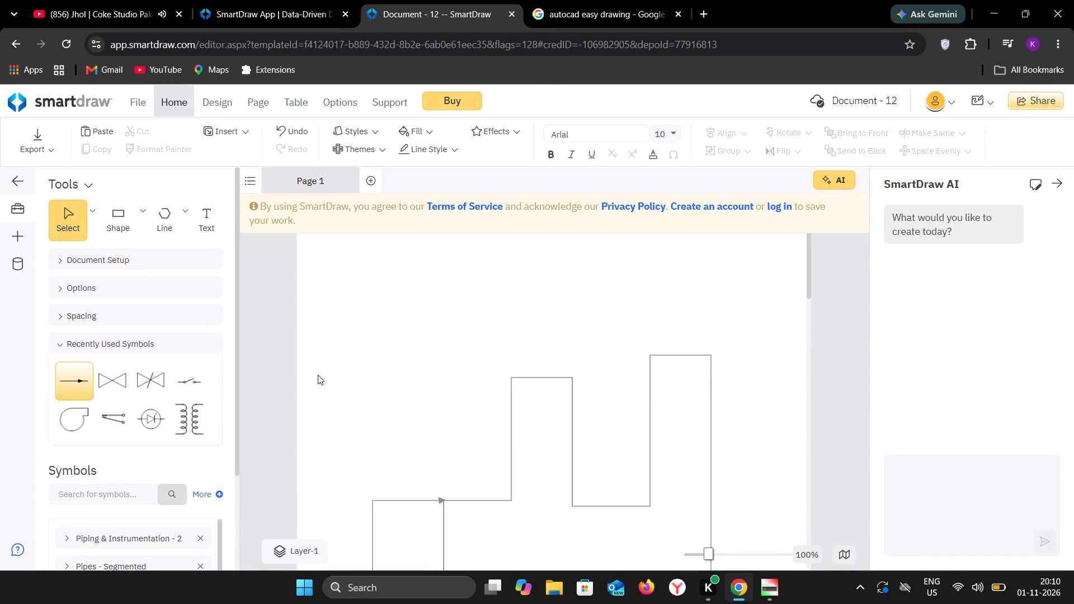
Draw a polygon dimension line from the low left step's top-left corner up above the first outline, across, and down to the right tower's top-right corner.
left_click(164, 228)
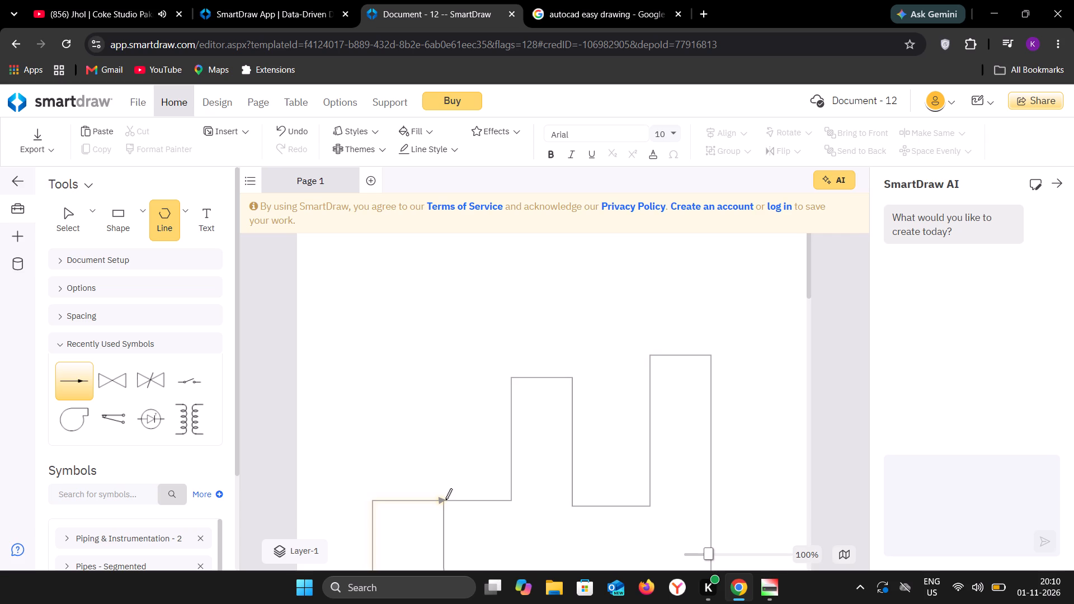
left_click(442, 501)
left_click(444, 301)
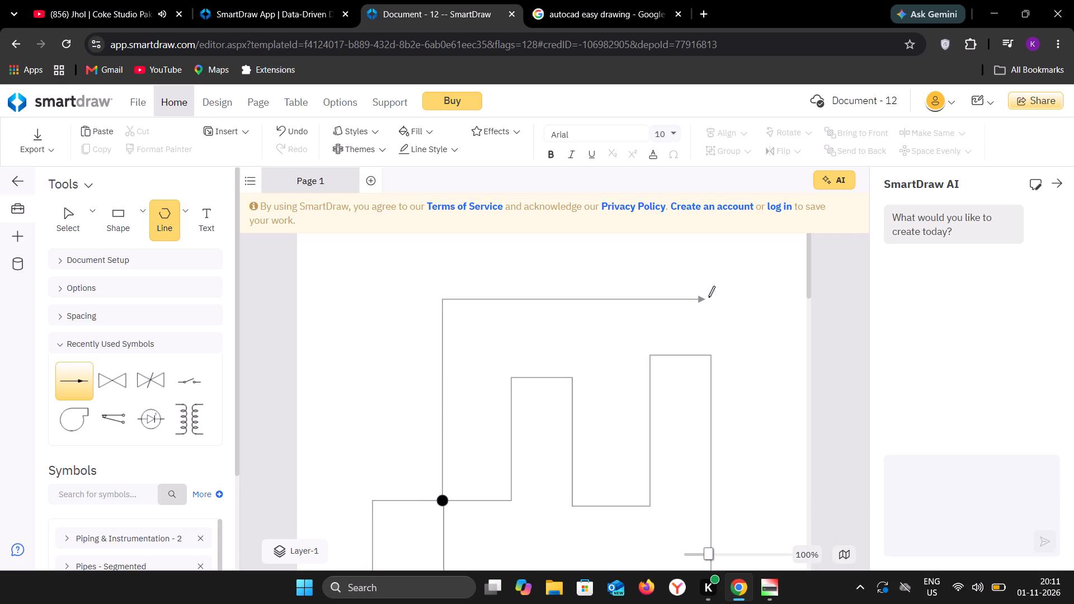
left_click(712, 297)
left_click(713, 358)
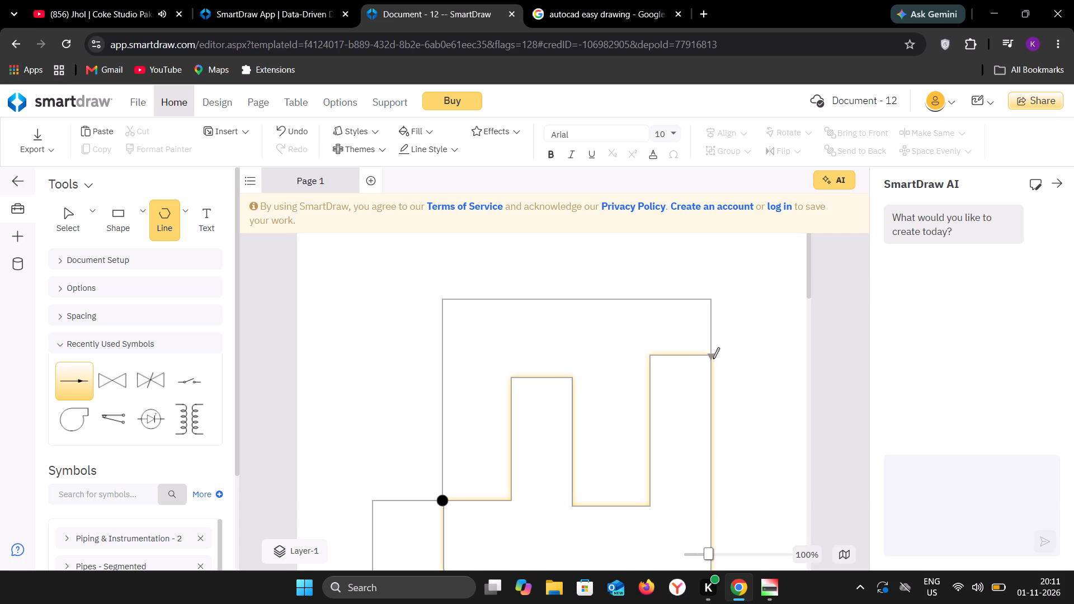
key("Escape")
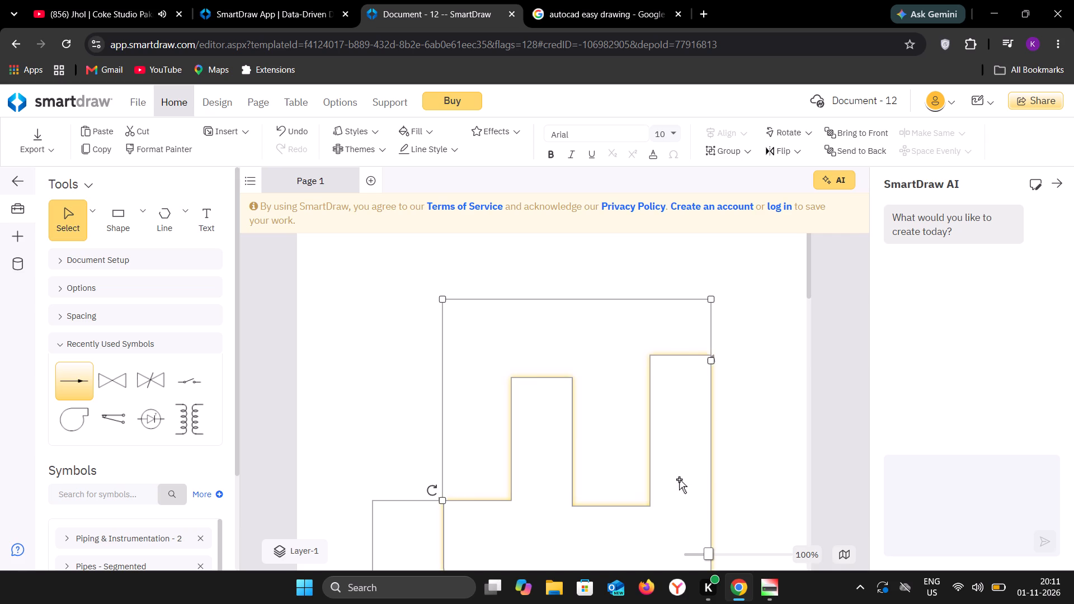
left_click(678, 480)
right_click(678, 480)
left_click(743, 475)
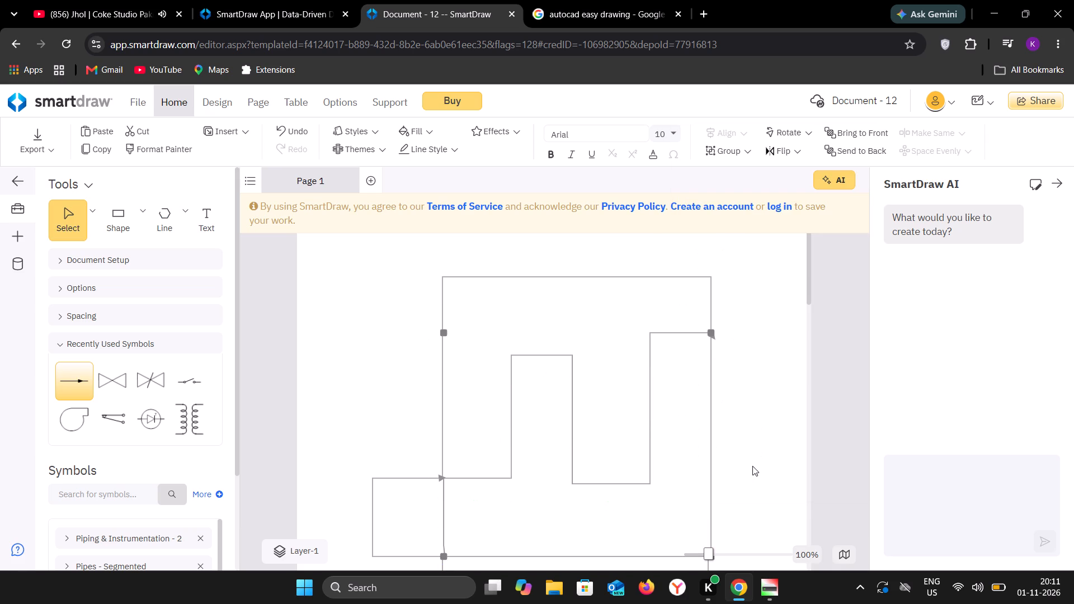
scroll(752, 466, "down", 1)
left_click(752, 466)
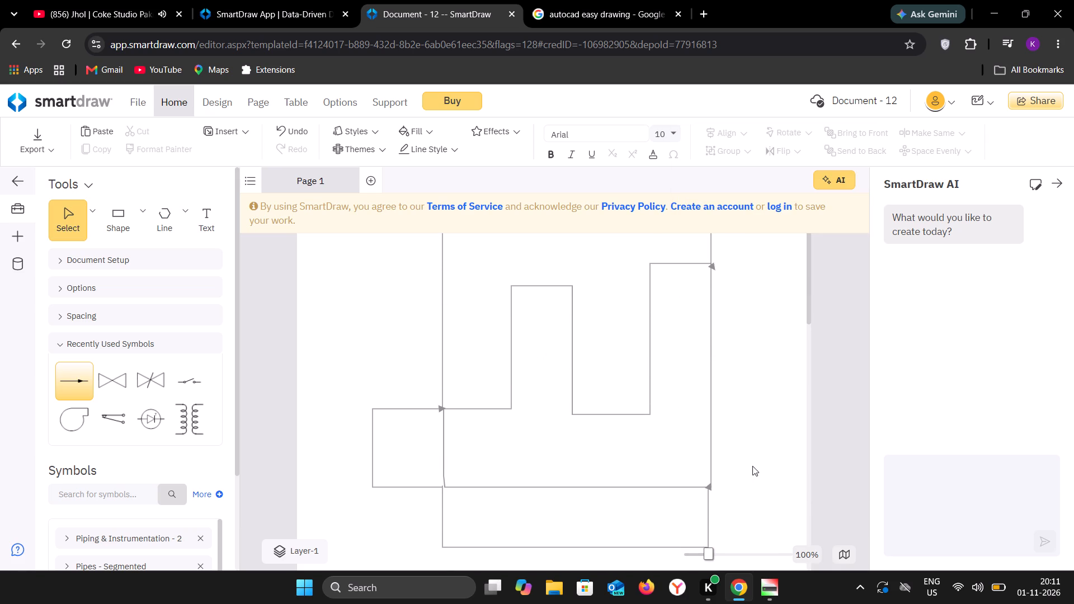
Draw a vertical straight line from the middle tower's top-left corner up to the top dimension line, nudging it to meet that line.
scroll(752, 466, "up", 2)
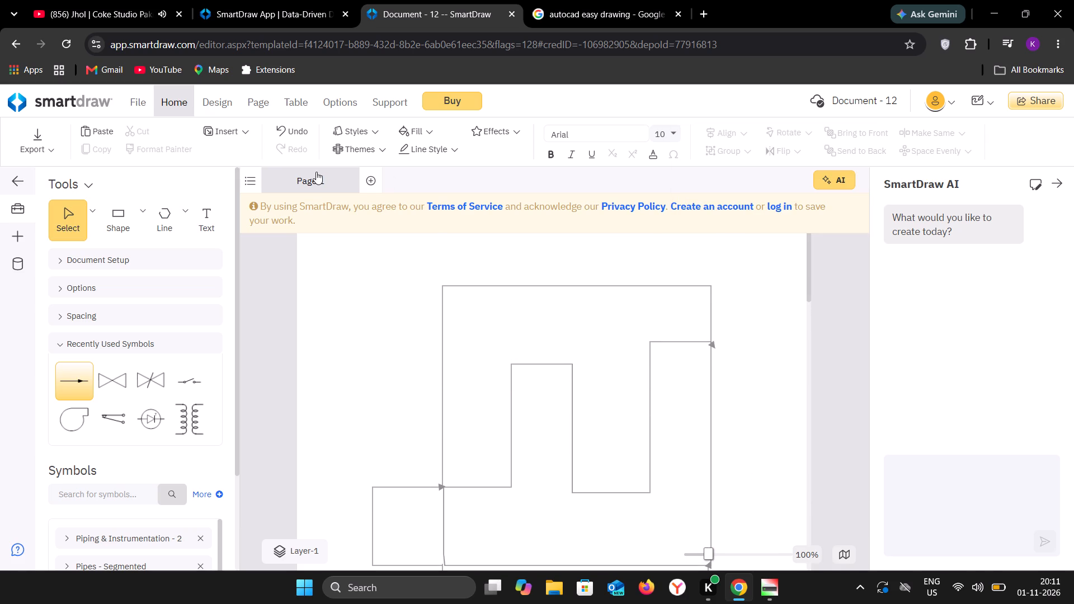
left_click(190, 224)
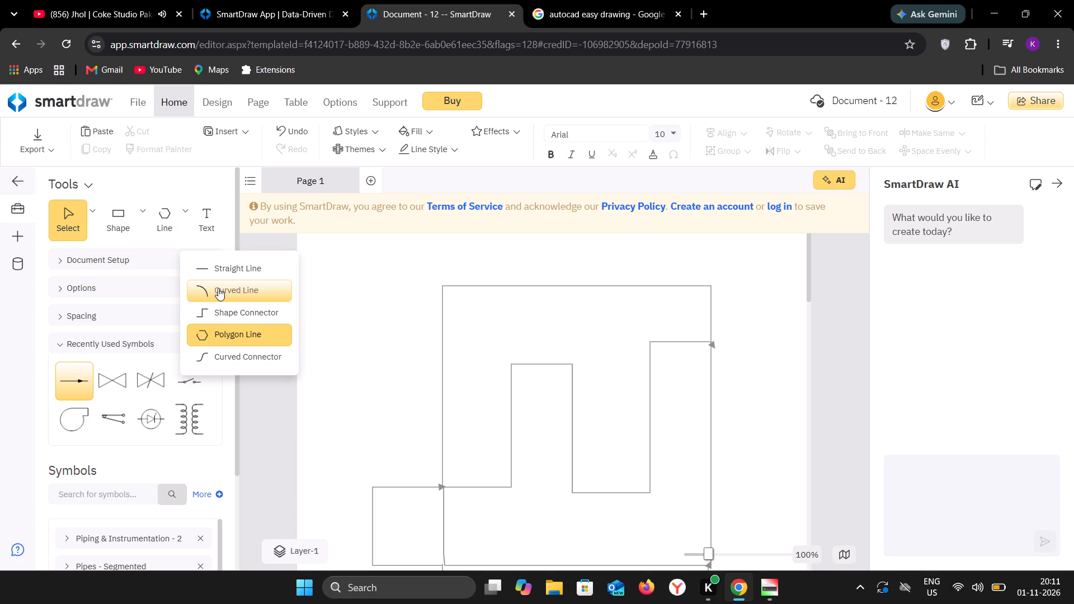
left_click(221, 270)
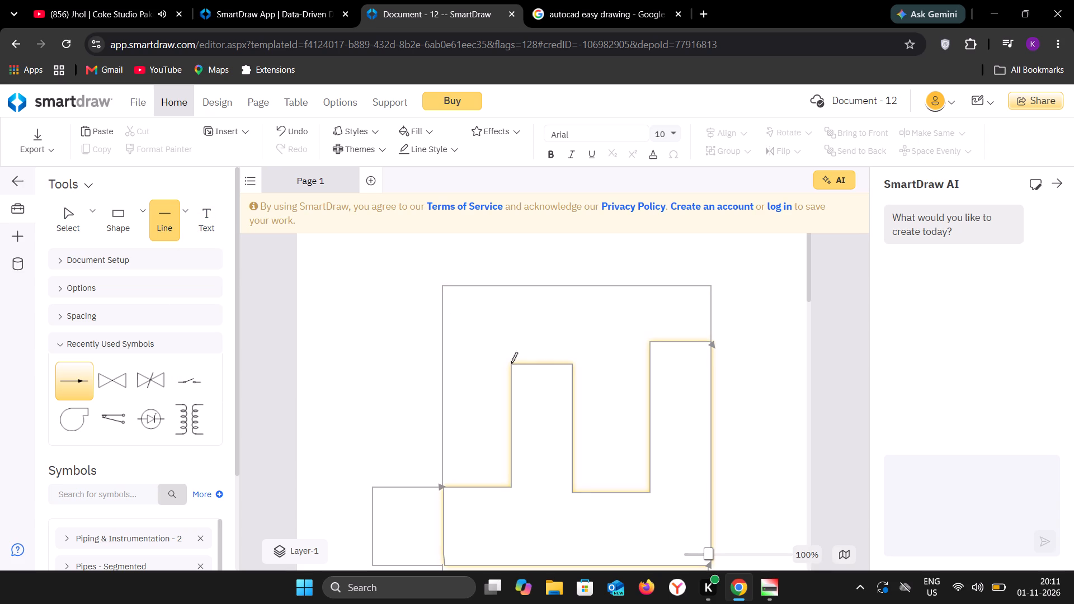
left_click(511, 363)
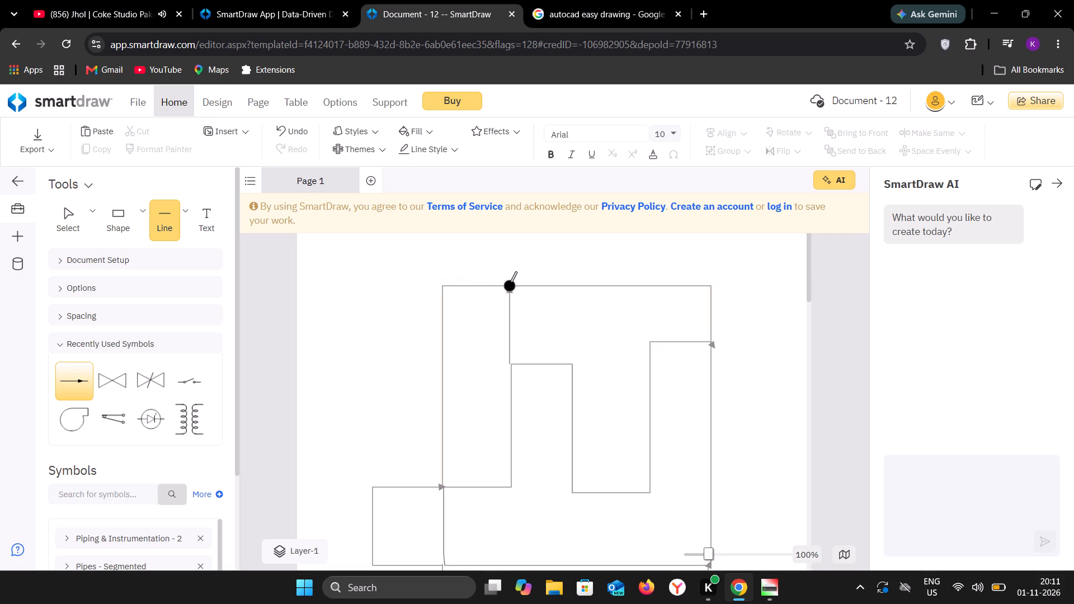
left_click(510, 282)
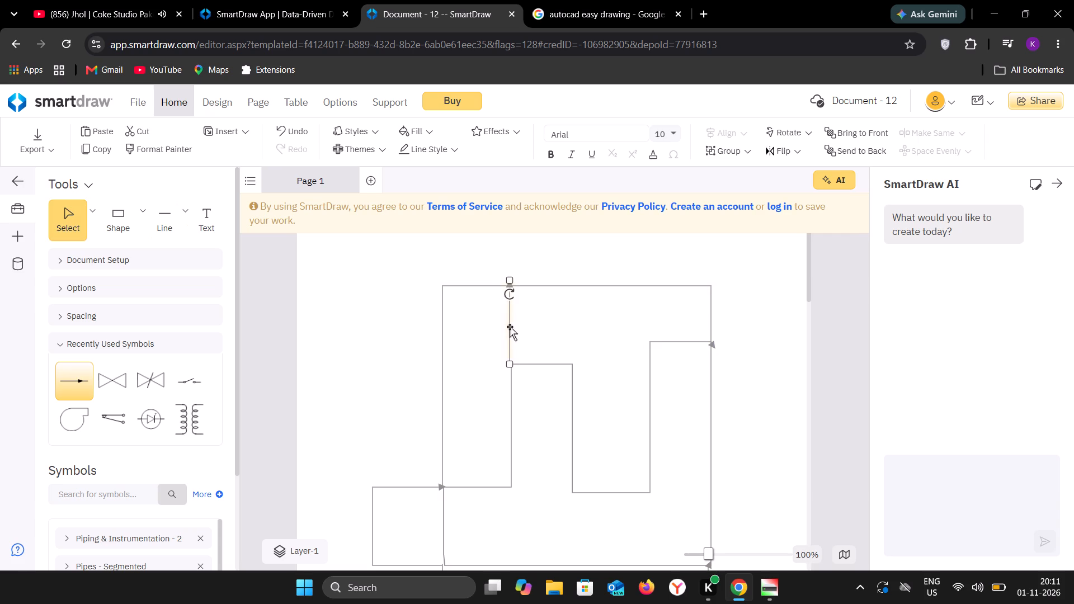
left_click(510, 327)
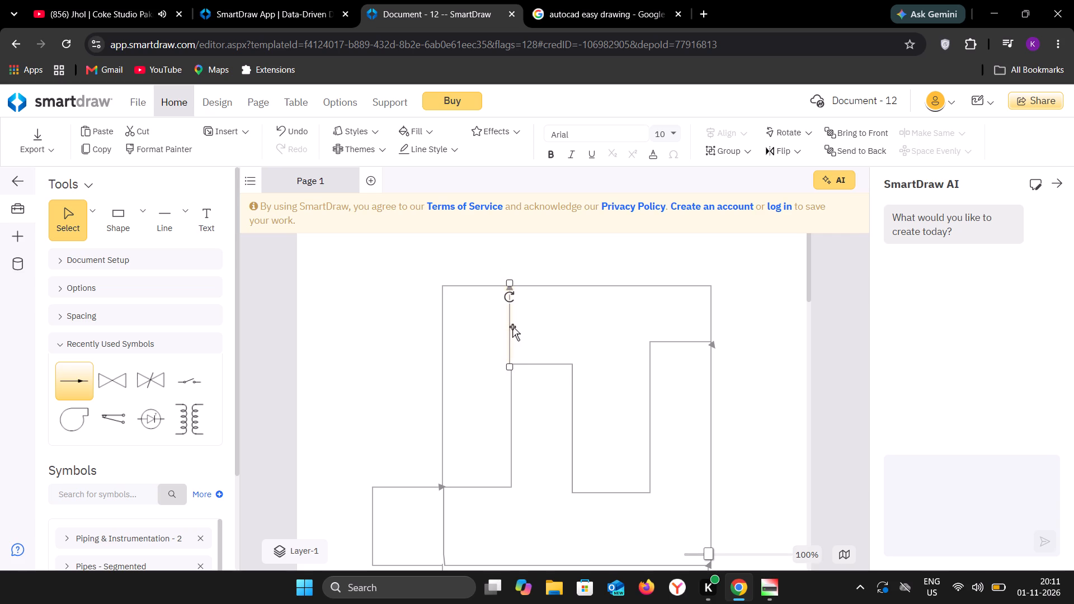
left_click(525, 327)
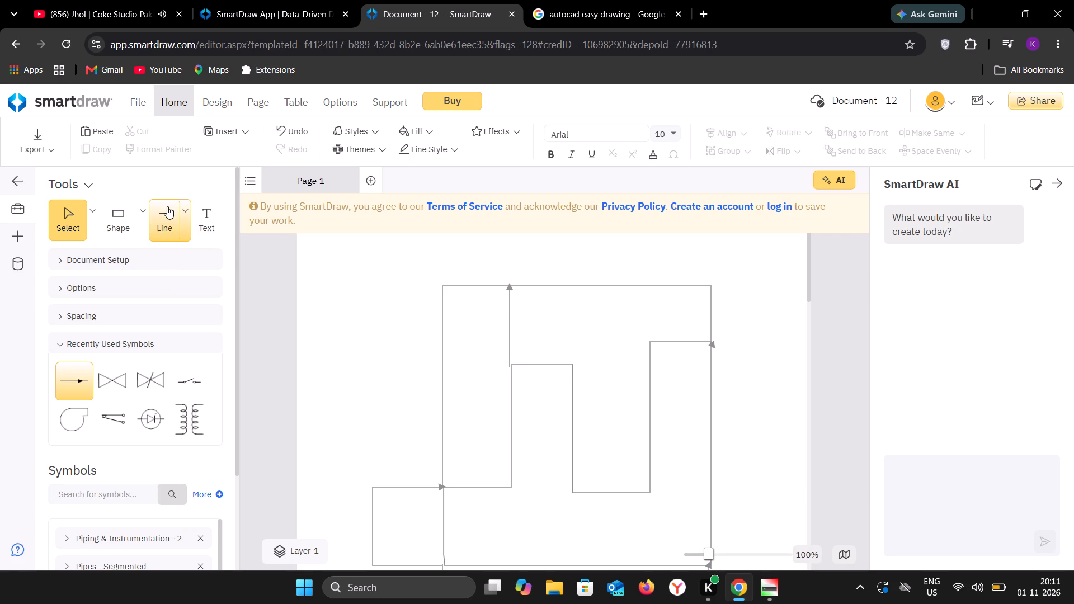
Draw vertical straight lines up to the top dimension line from the middle tower's top-right corner and the right tower's top-left corner.
left_click(168, 206)
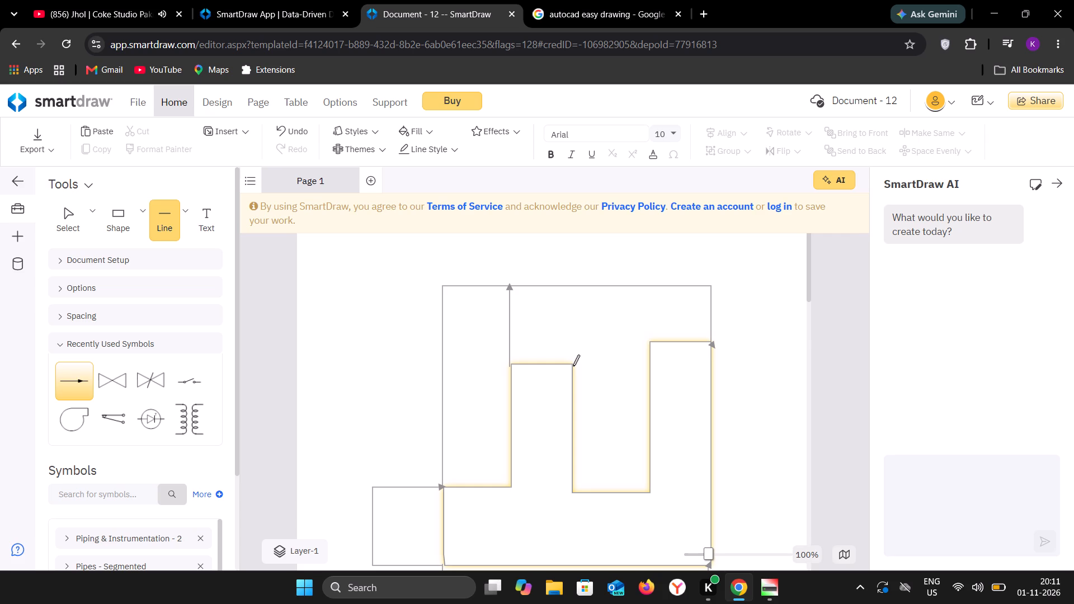
left_click(572, 366)
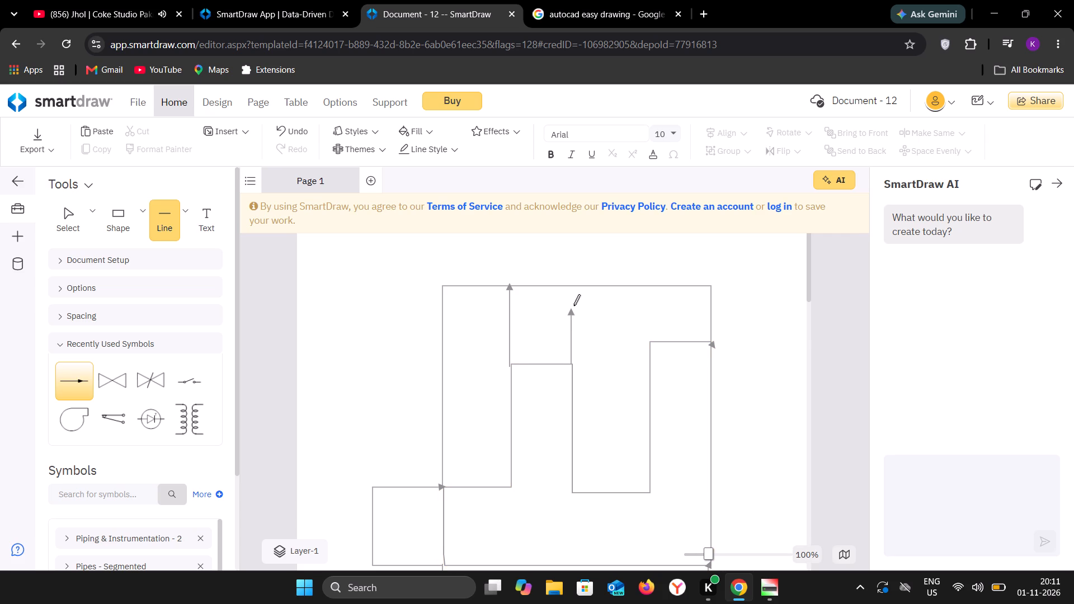
left_click(573, 292)
left_click(609, 338)
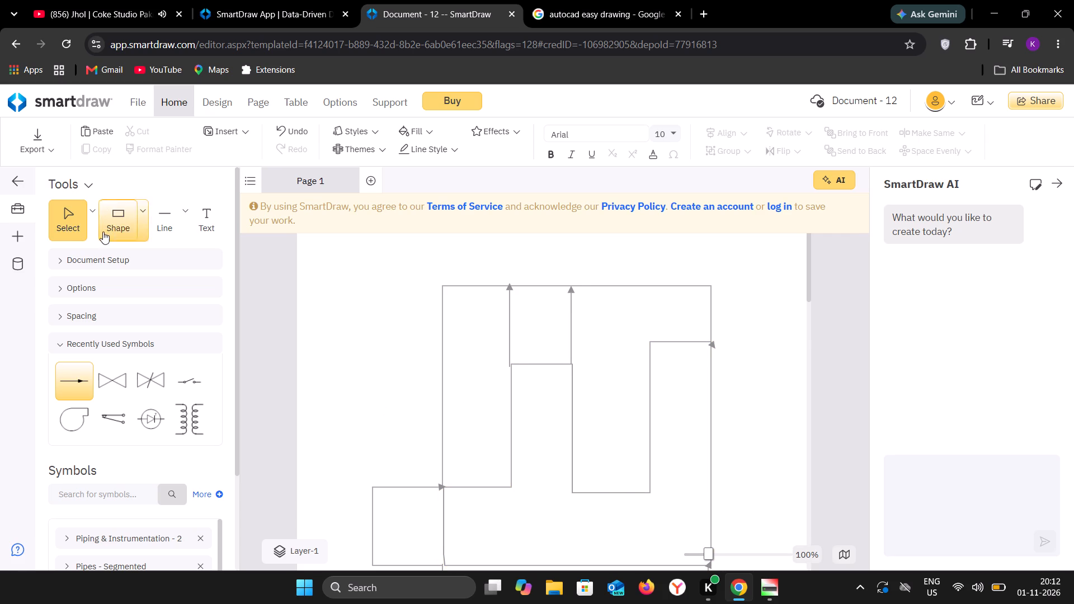
left_click(163, 220)
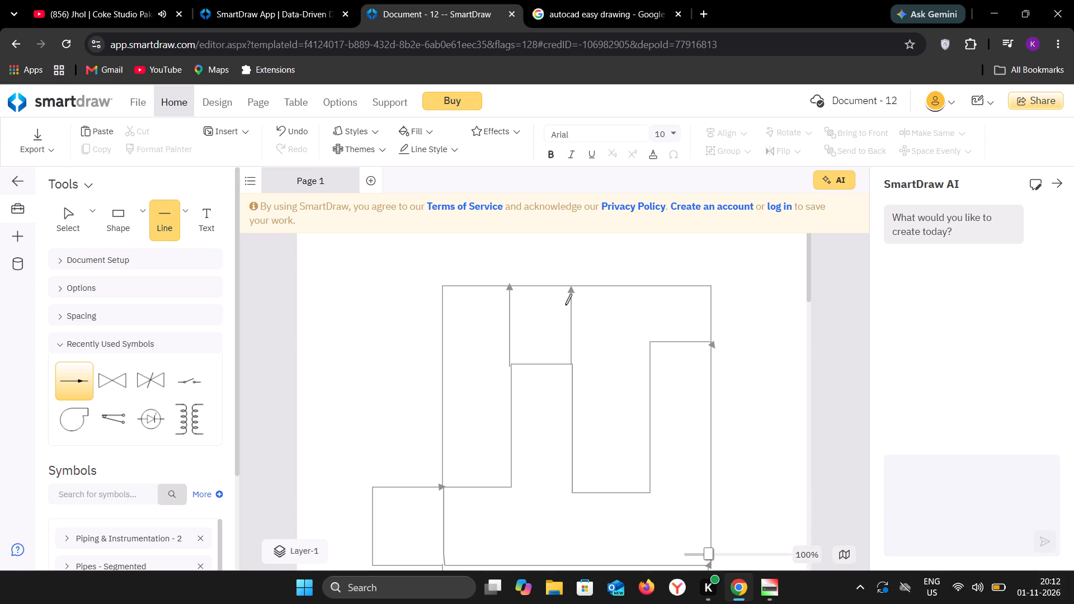
left_click(648, 341)
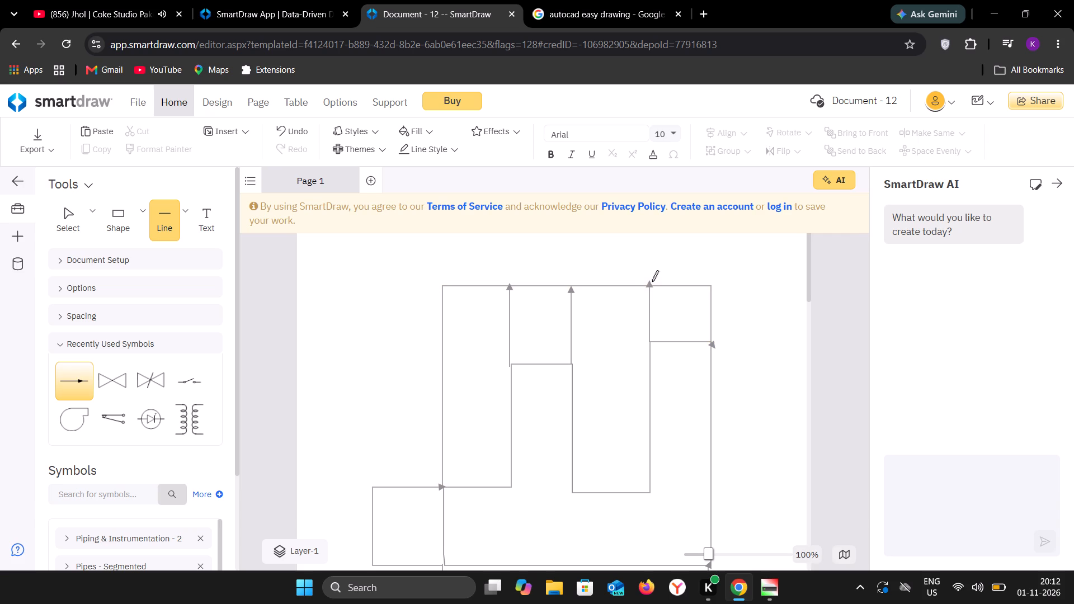
left_click(652, 288)
left_click(675, 315)
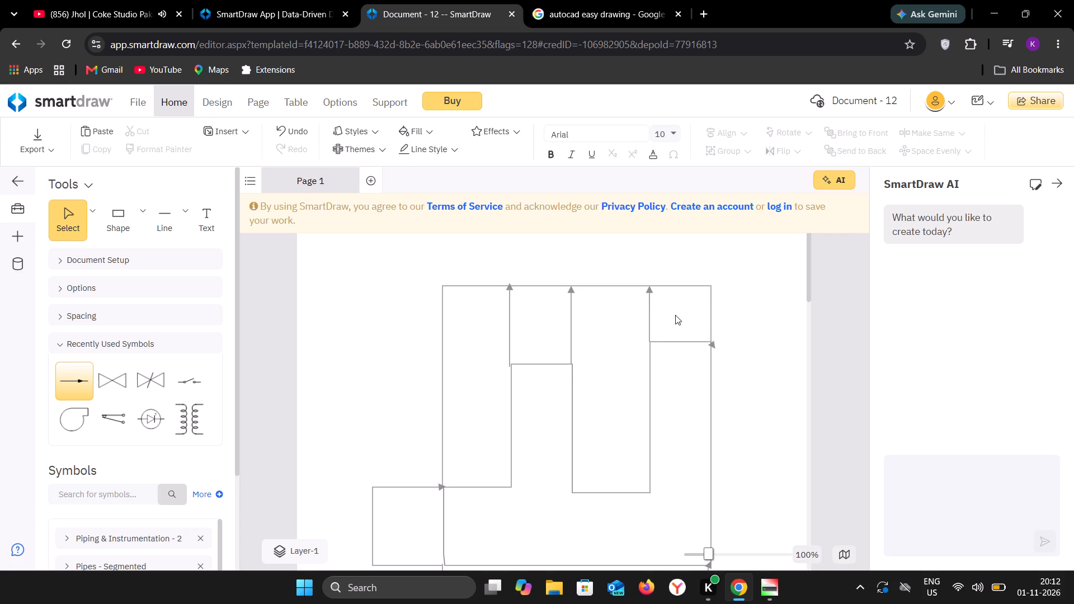
Following reference drawing 01, draw a short horizontal straight line outward from the right tower's top-right corner.
scroll(567, 368, "up", 1)
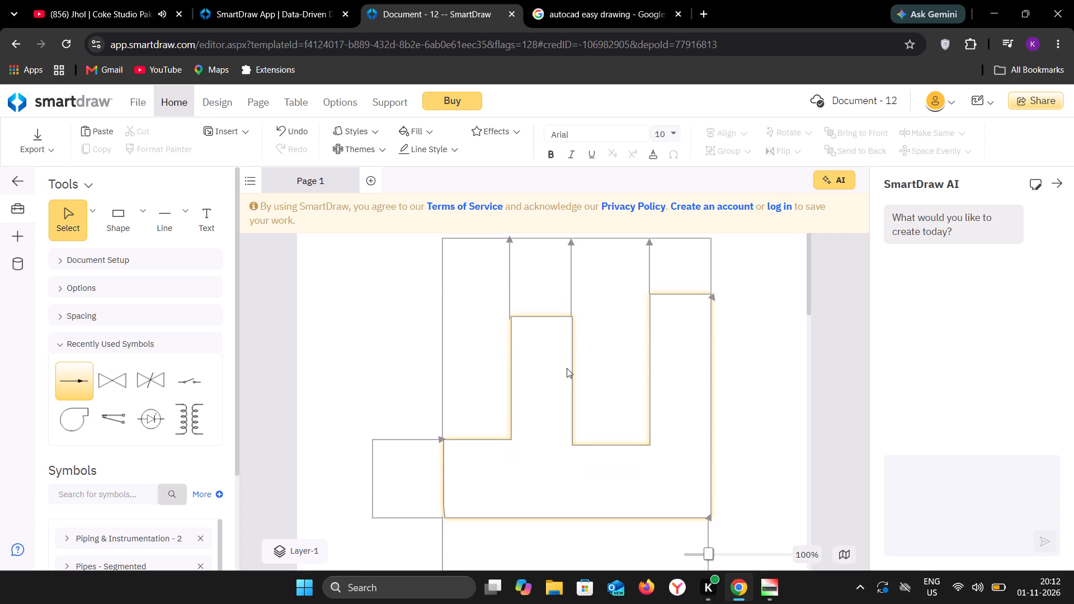
scroll(567, 368, "up", 1)
left_click(605, 2)
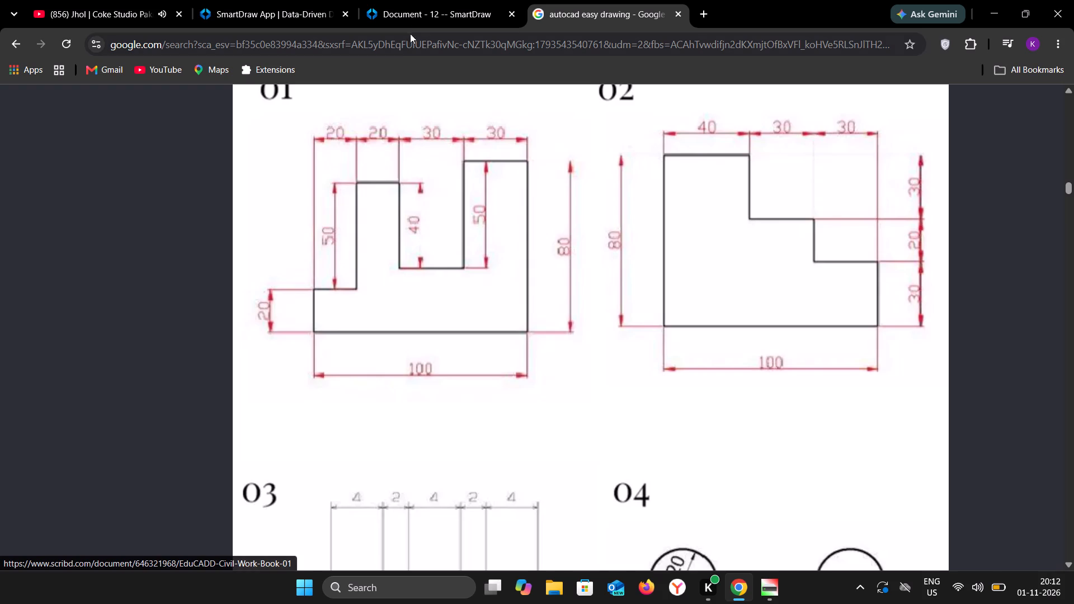
left_click(446, 14)
scroll(517, 267, "down", 1)
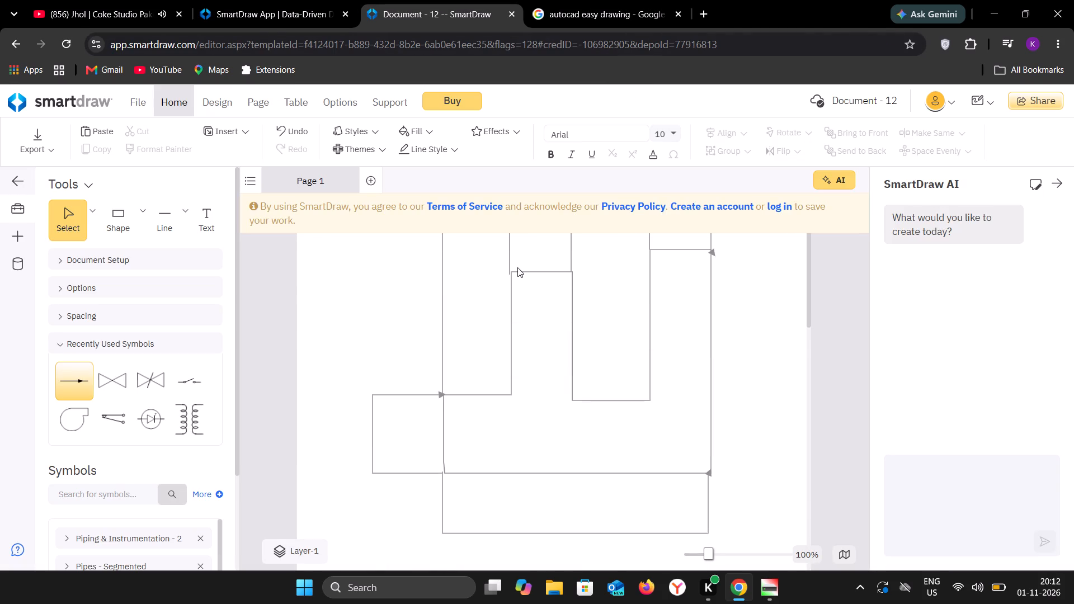
scroll(517, 267, "down", 1)
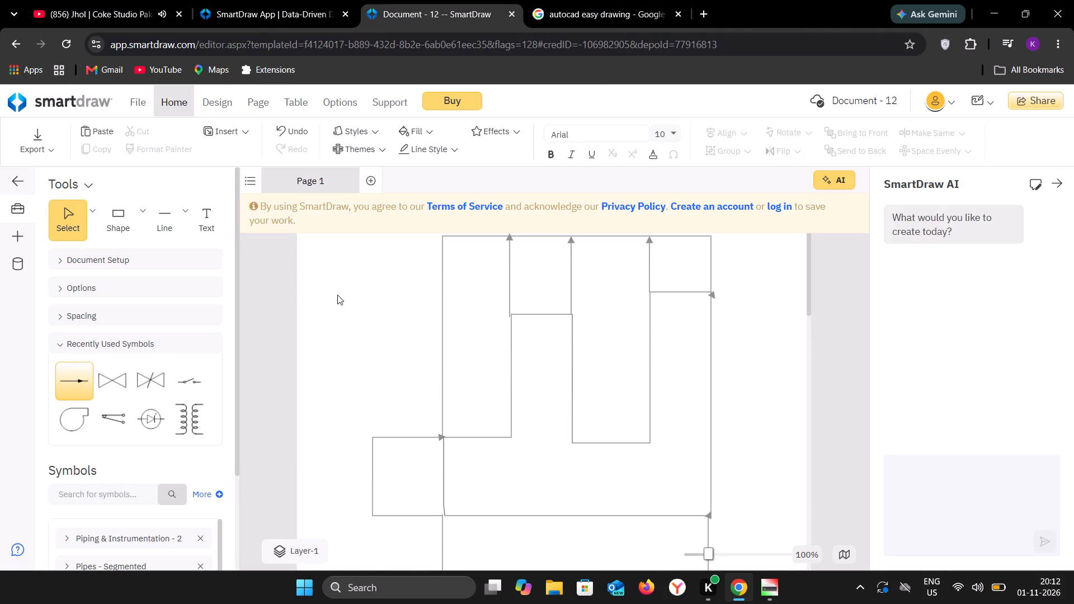
left_click(168, 230)
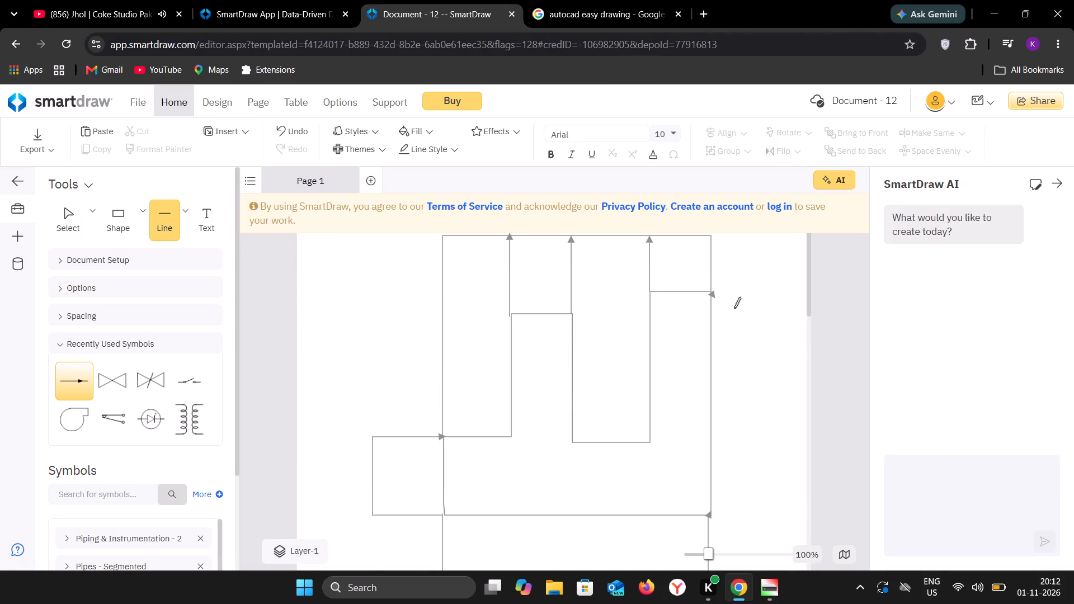
left_click(711, 291)
left_click(772, 291)
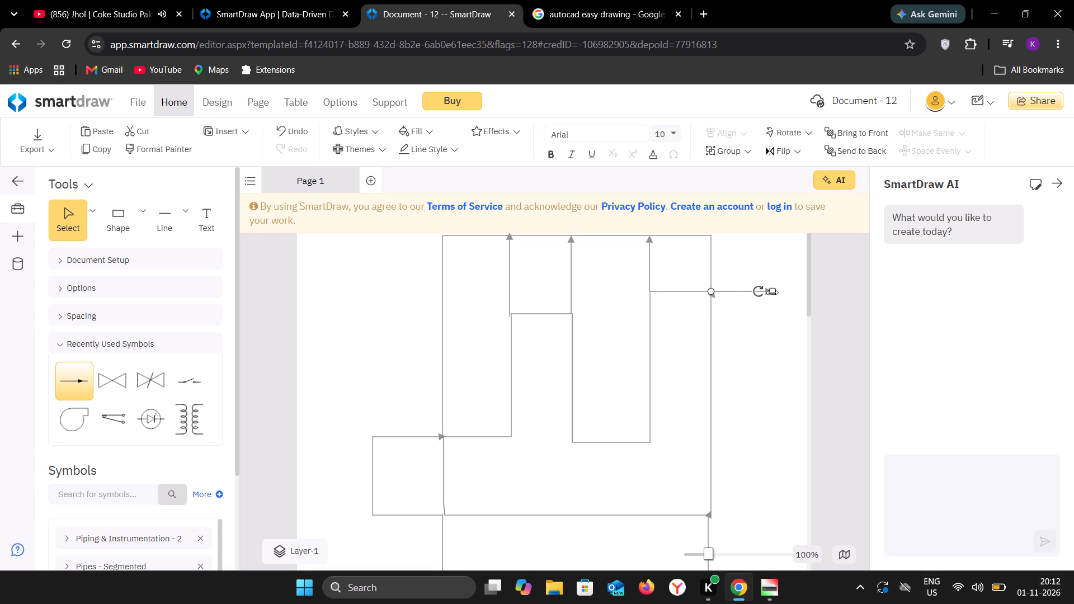
left_click(774, 305)
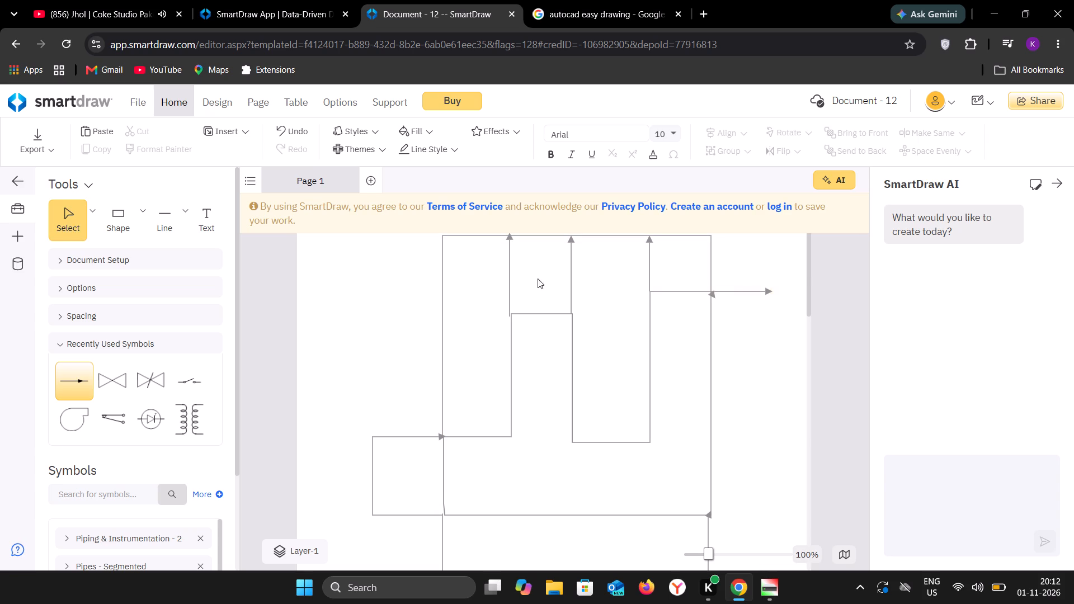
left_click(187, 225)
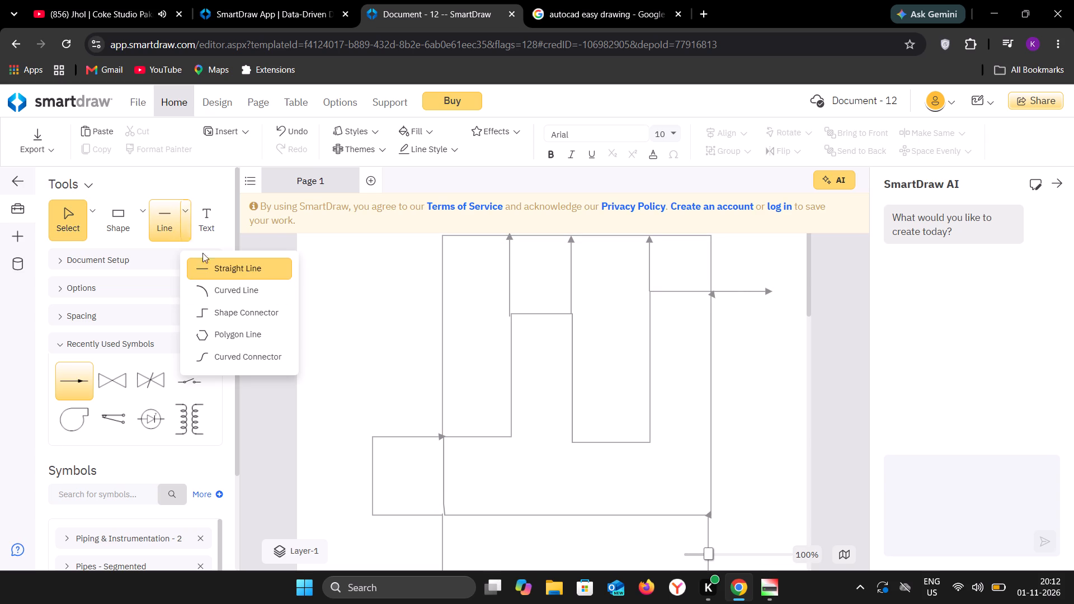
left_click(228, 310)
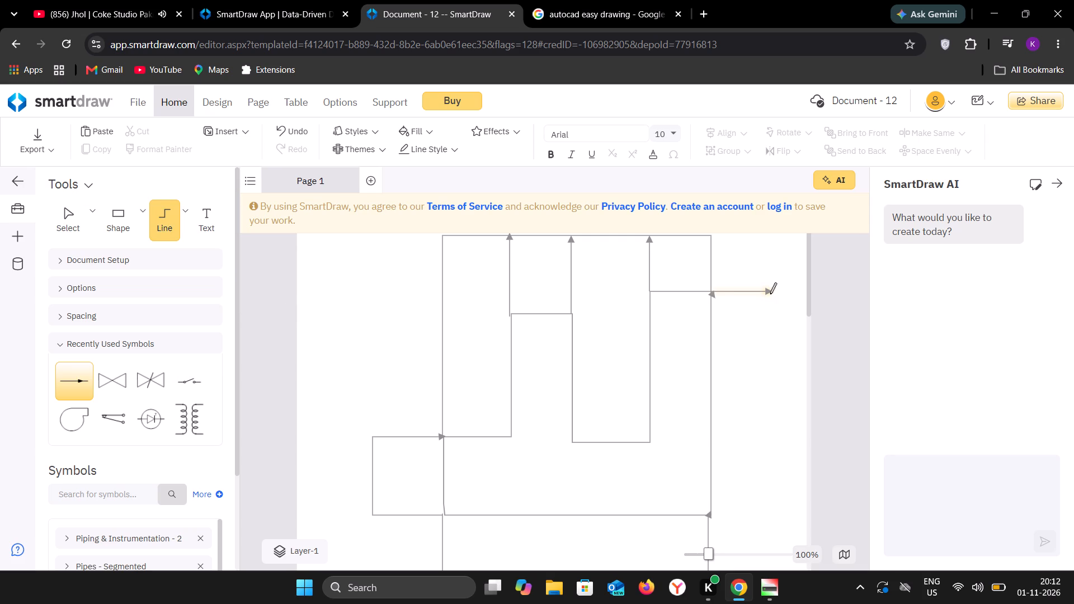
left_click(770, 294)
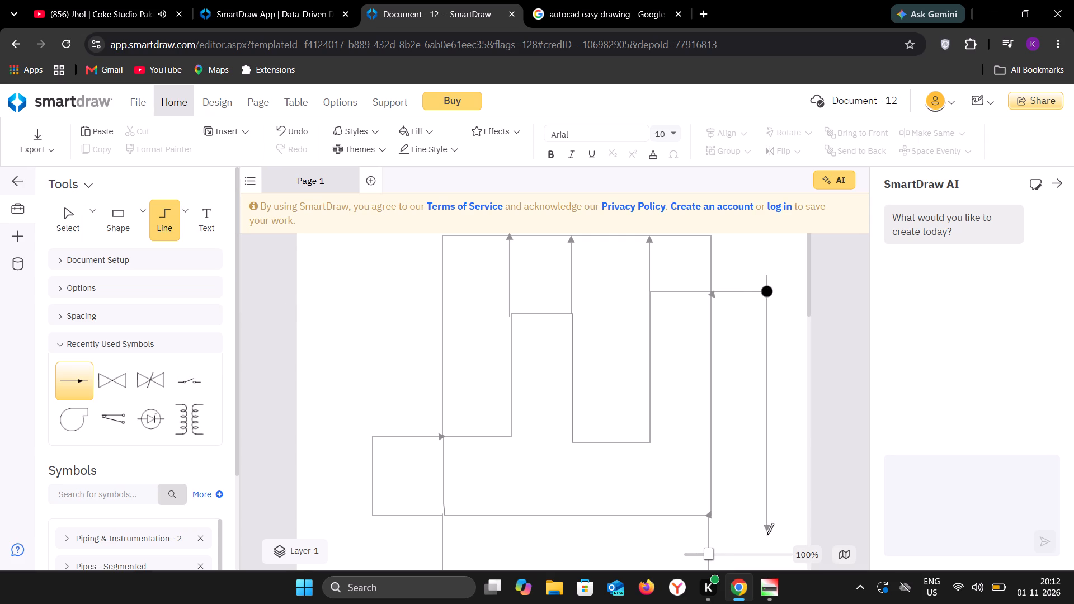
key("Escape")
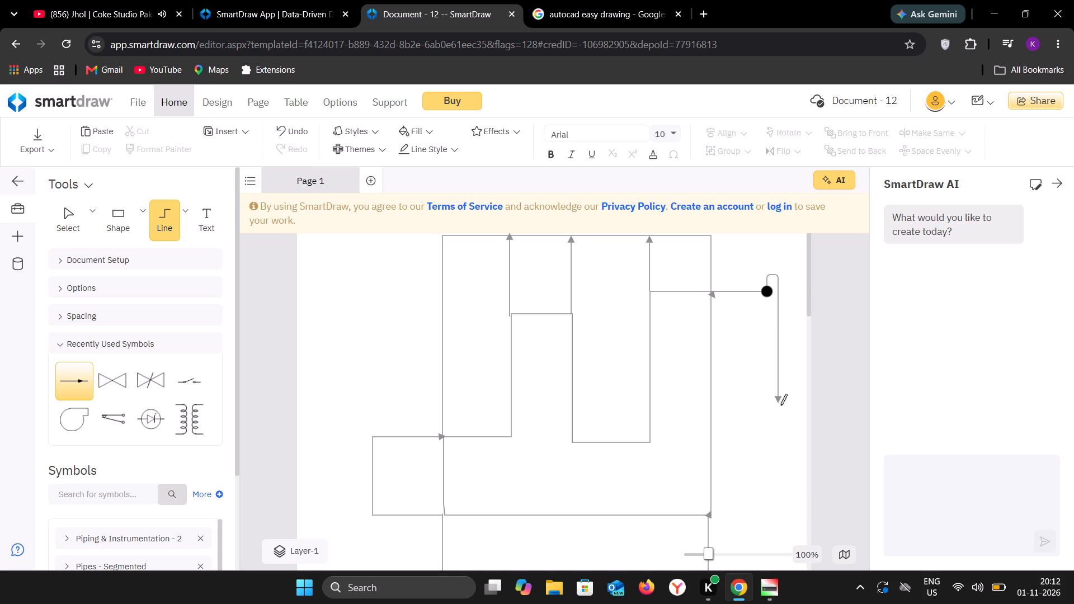
Draw a polygon dimension line from the short horizontal line's outer end down and back to the first outline's bottom-right corner.
left_click(187, 228)
left_click(243, 333)
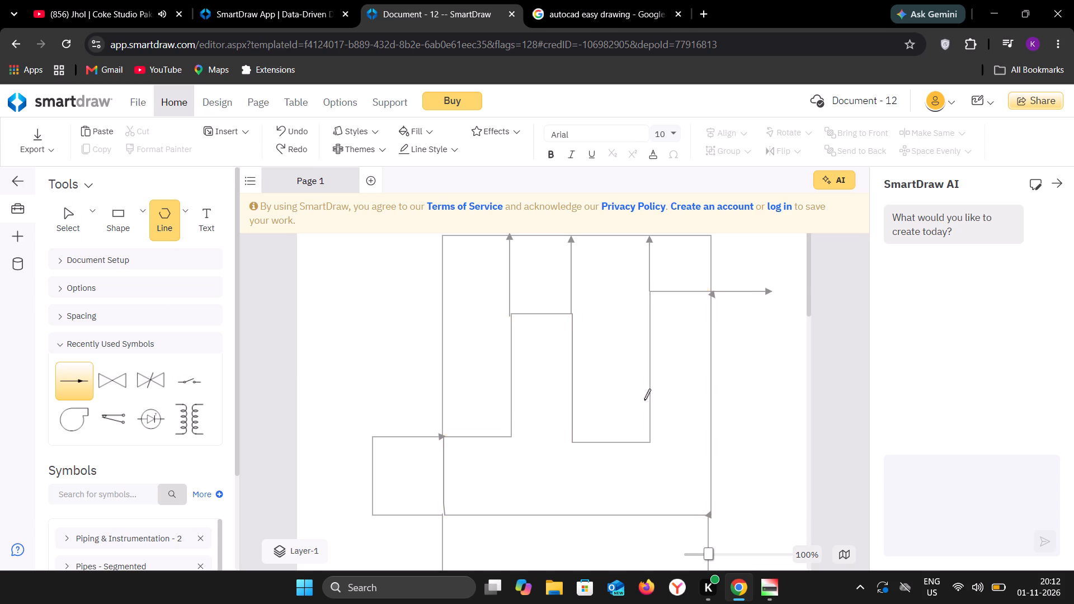
left_click(766, 292)
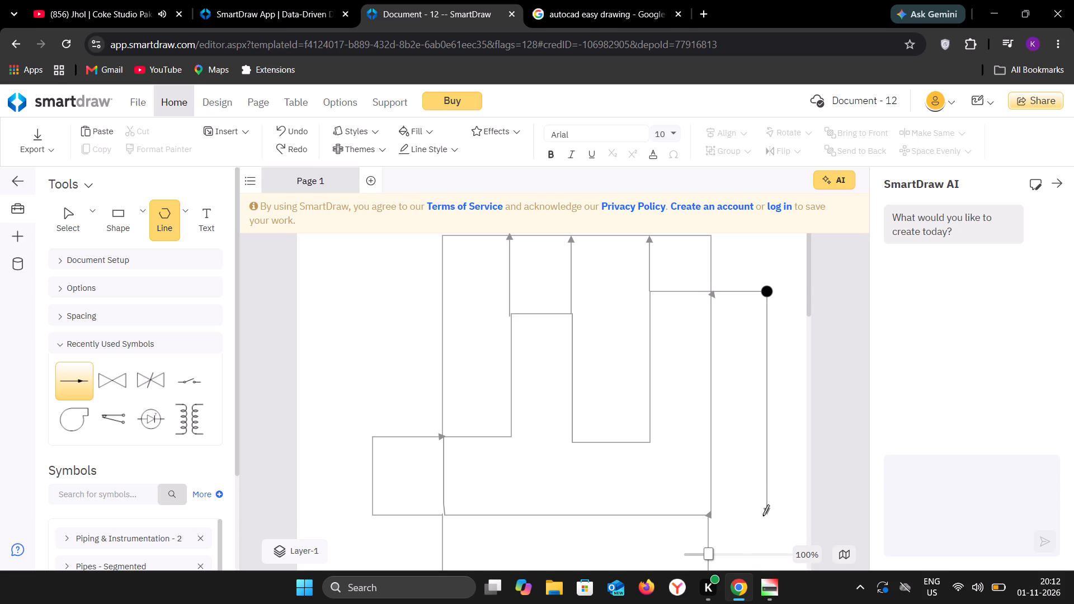
left_click(762, 516)
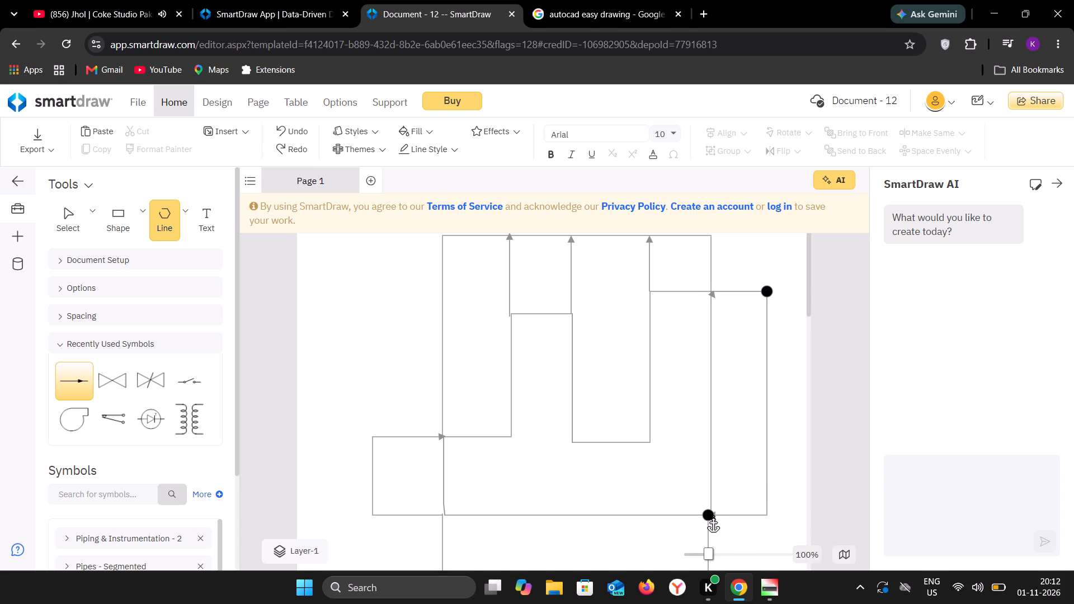
left_click(711, 515)
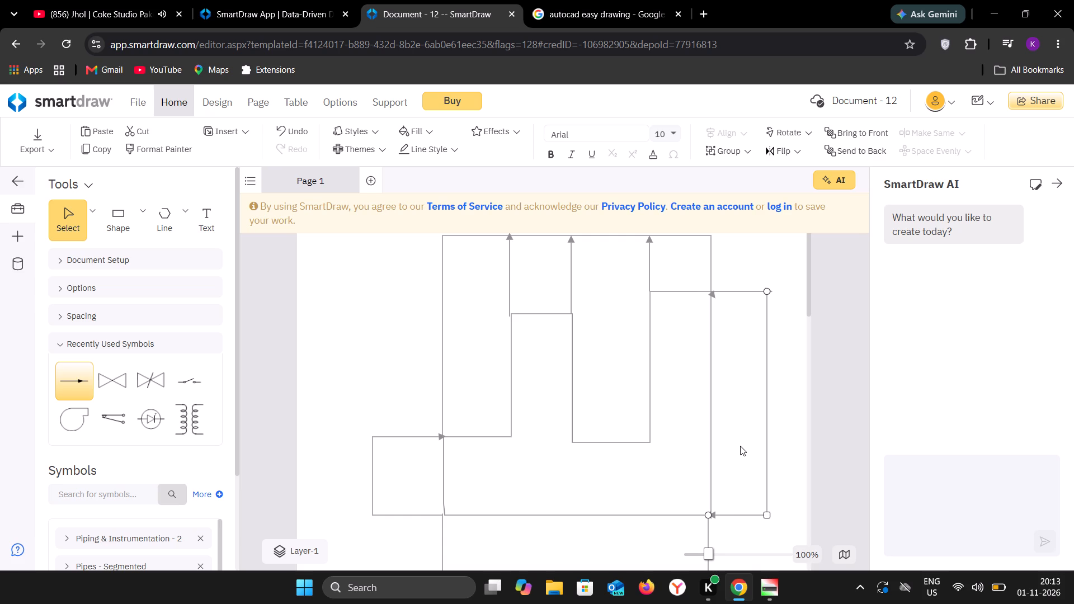
left_click(740, 446)
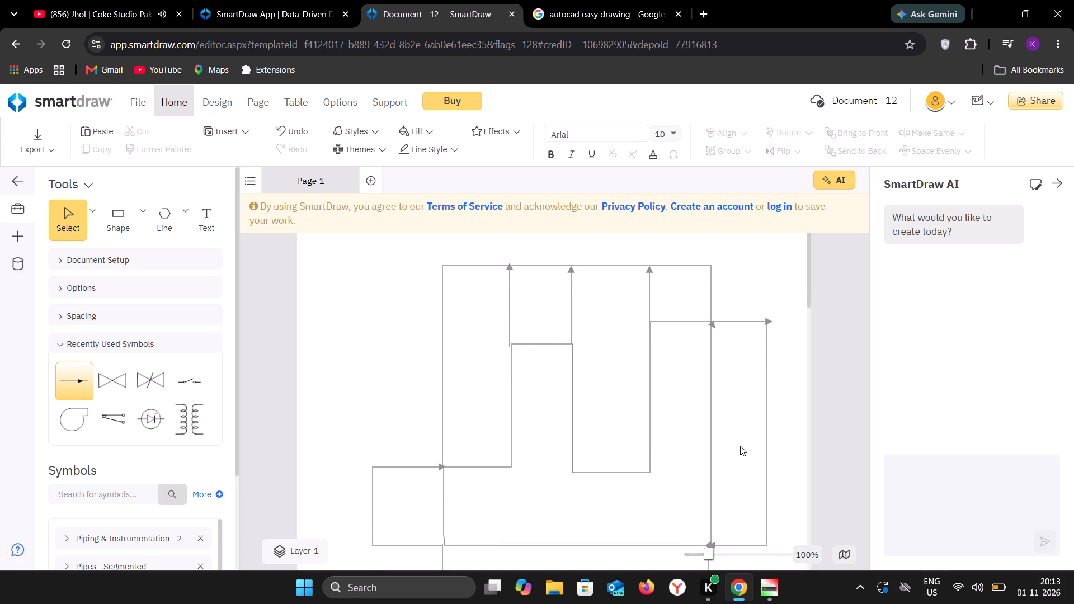
Examine both drawn outlines and compare the first one's dimension lines with reference drawing 01.
scroll(740, 446, "down", 4)
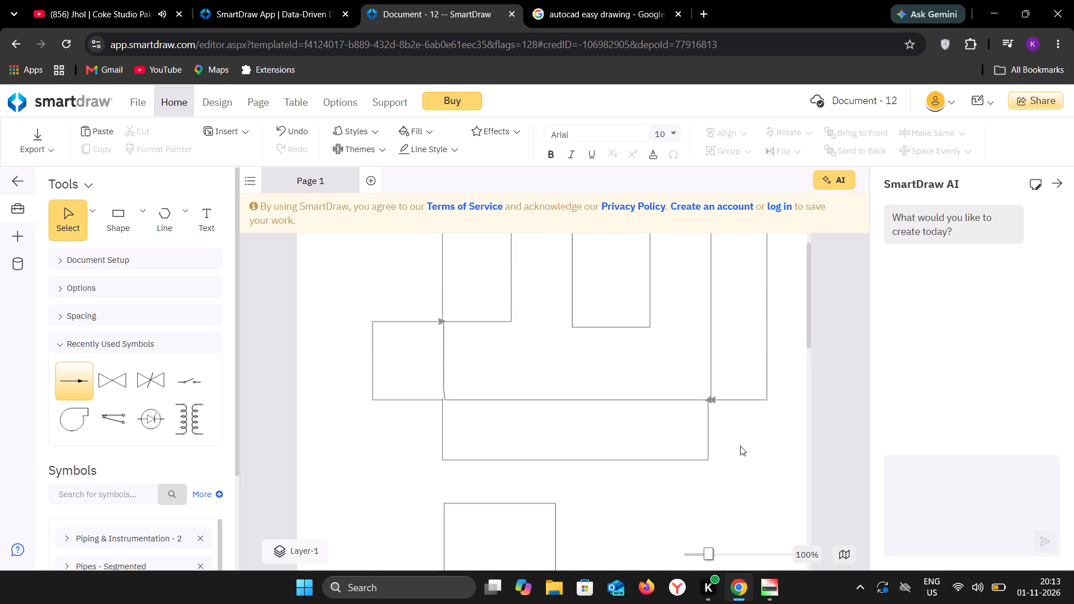
scroll(740, 446, "down", 1)
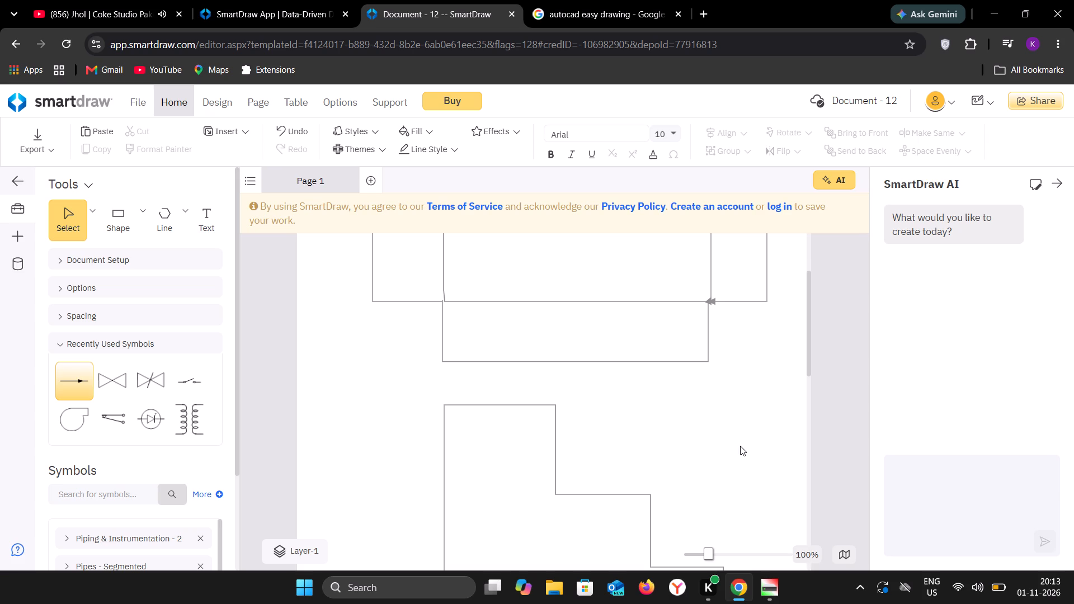
scroll(740, 446, "down", 3)
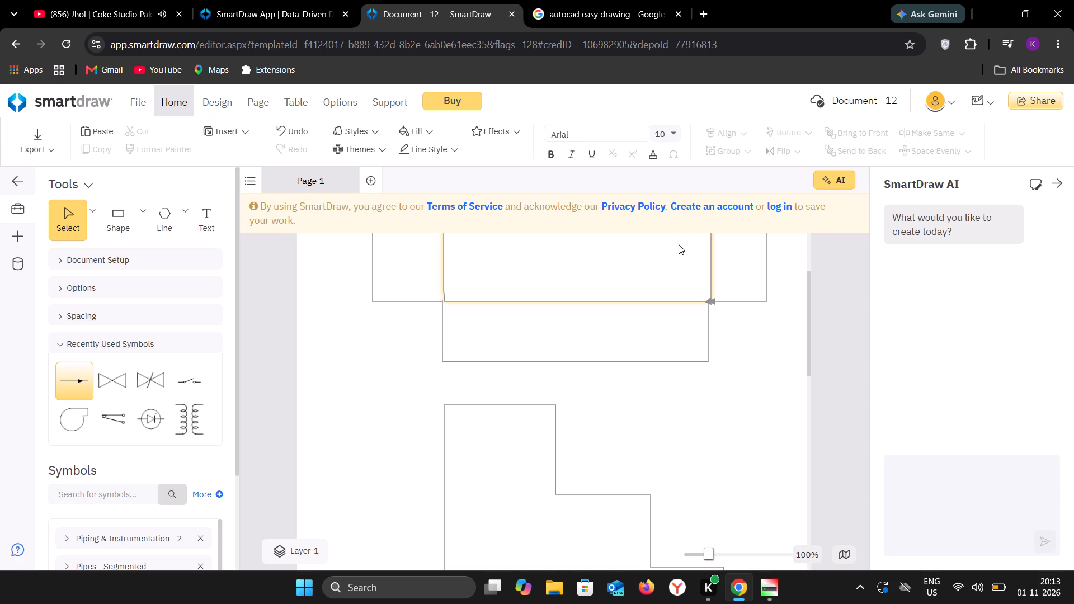
scroll(679, 244, "up", 3)
scroll(679, 244, "down", 1)
scroll(679, 244, "up", 2)
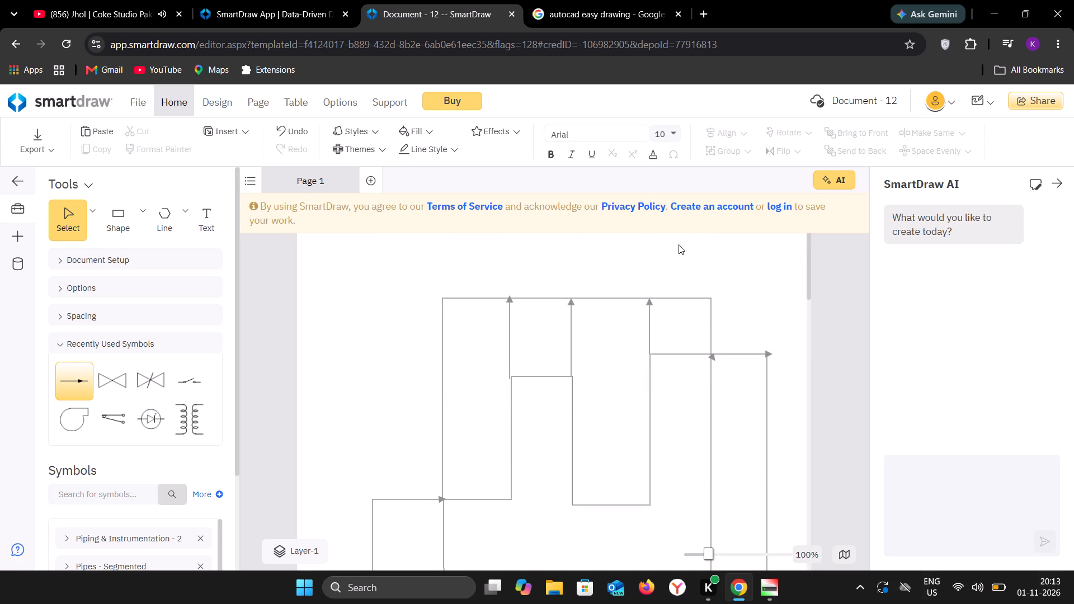
left_click(618, 21)
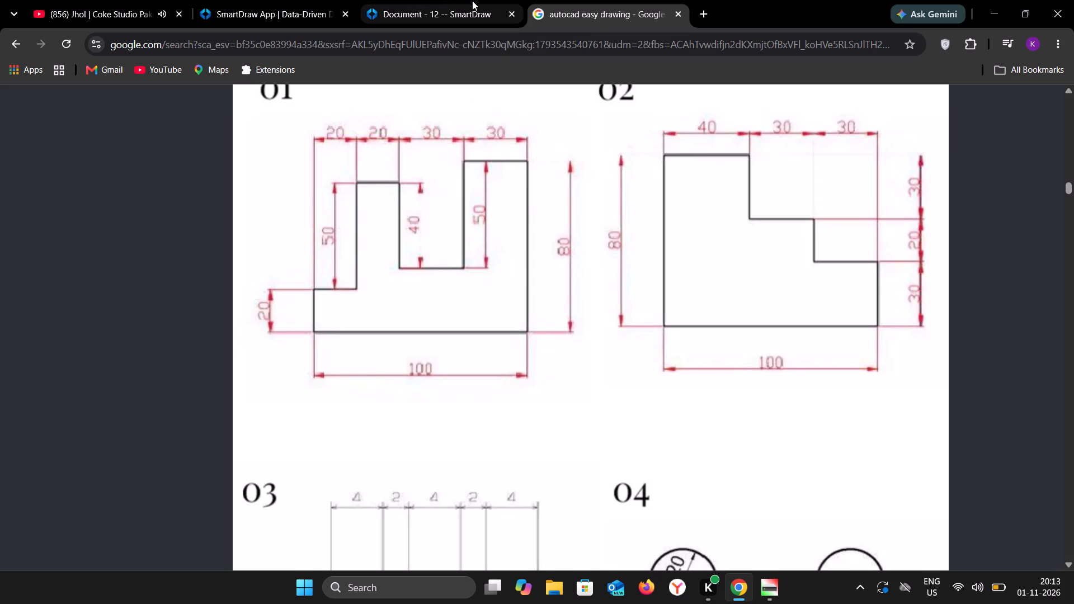
left_click(461, 0)
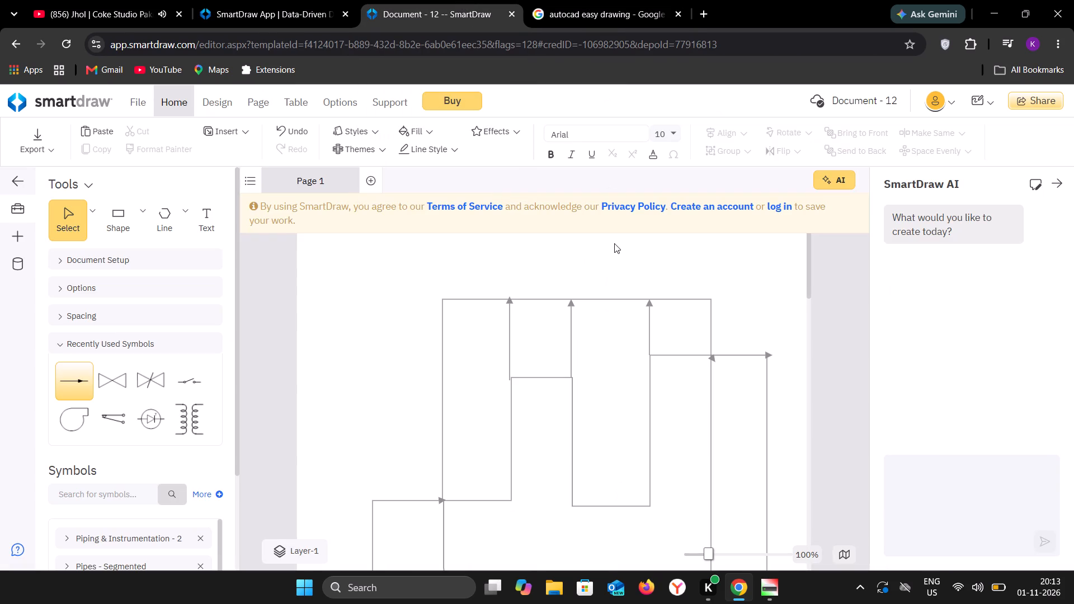
Add the text "100mm" just above the middle of the dimension line below the first outline.
scroll(614, 243, "down", 1)
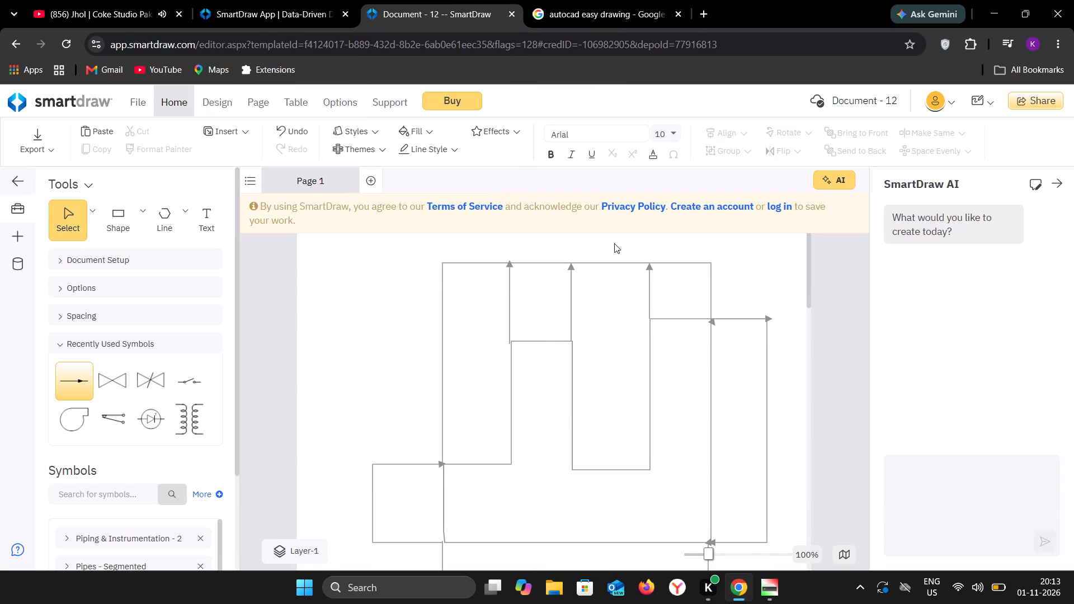
scroll(614, 243, "down", 2)
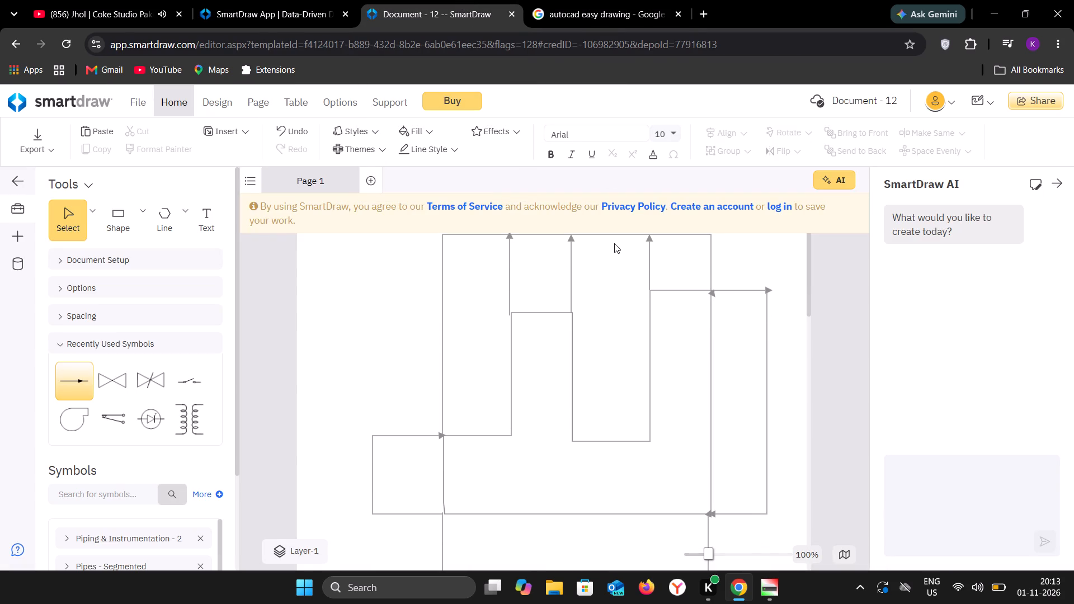
scroll(614, 243, "down", 1)
left_click(215, 228)
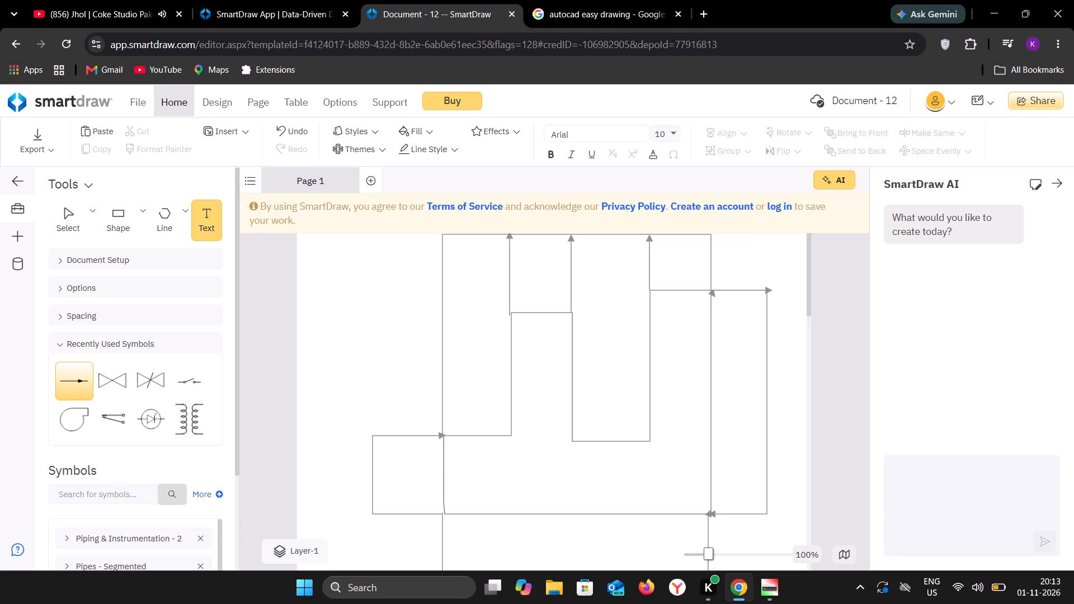
scroll(459, 380, "down", 1)
left_click(557, 502)
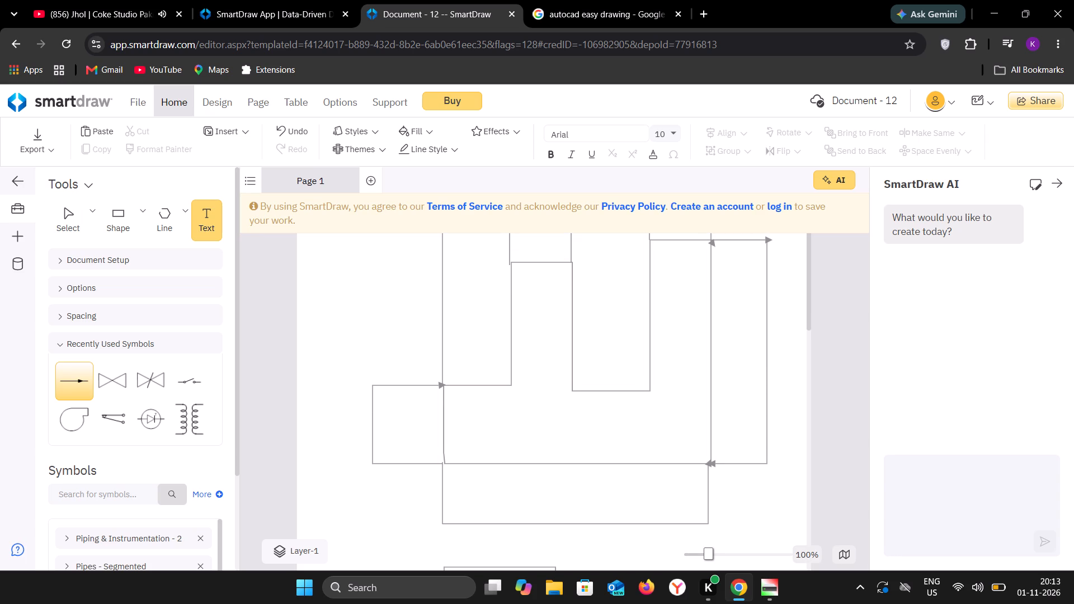
key("Return")
key("Return")
key("Return")
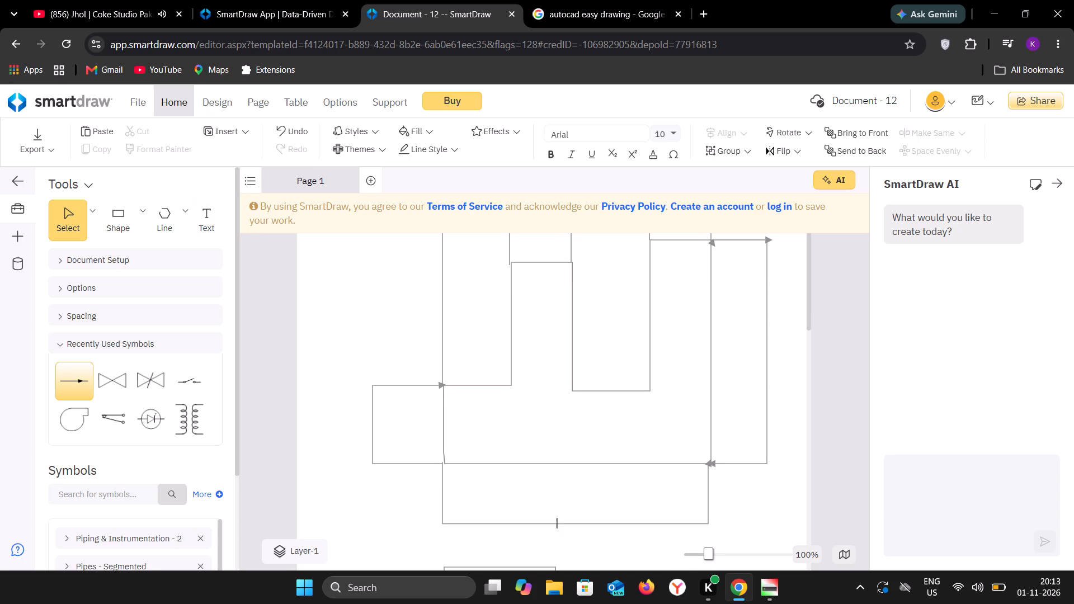
key("backslash")
key("BackSpace")
key("BackSpace")
key("space")
type("100mm")
left_click(740, 503)
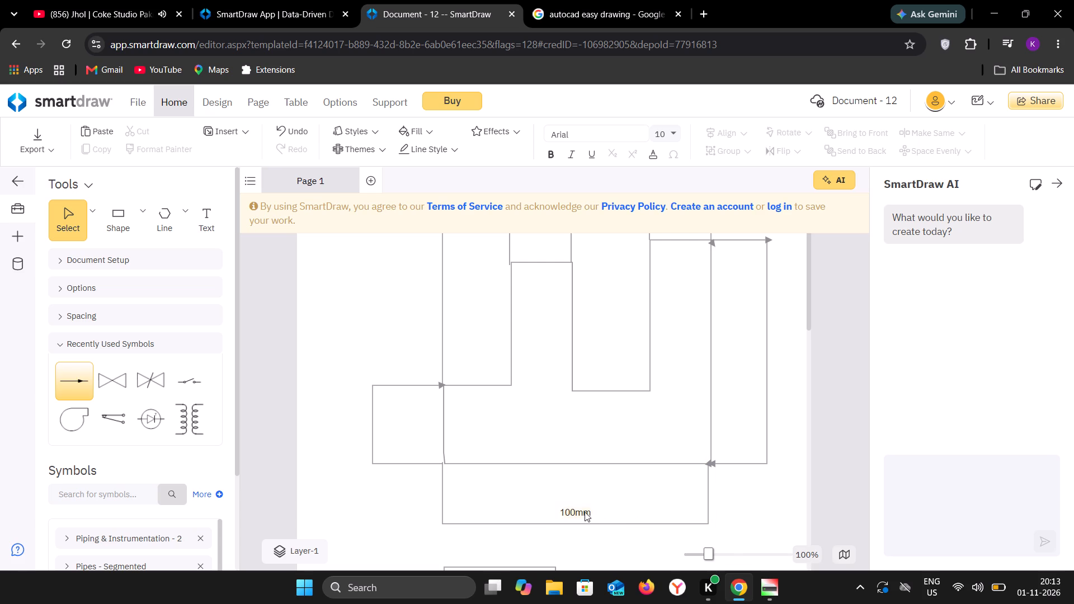
Move the "100mm" label down onto the middle of the first outline's bottom dimension line.
left_click_drag(579, 510, 588, 519)
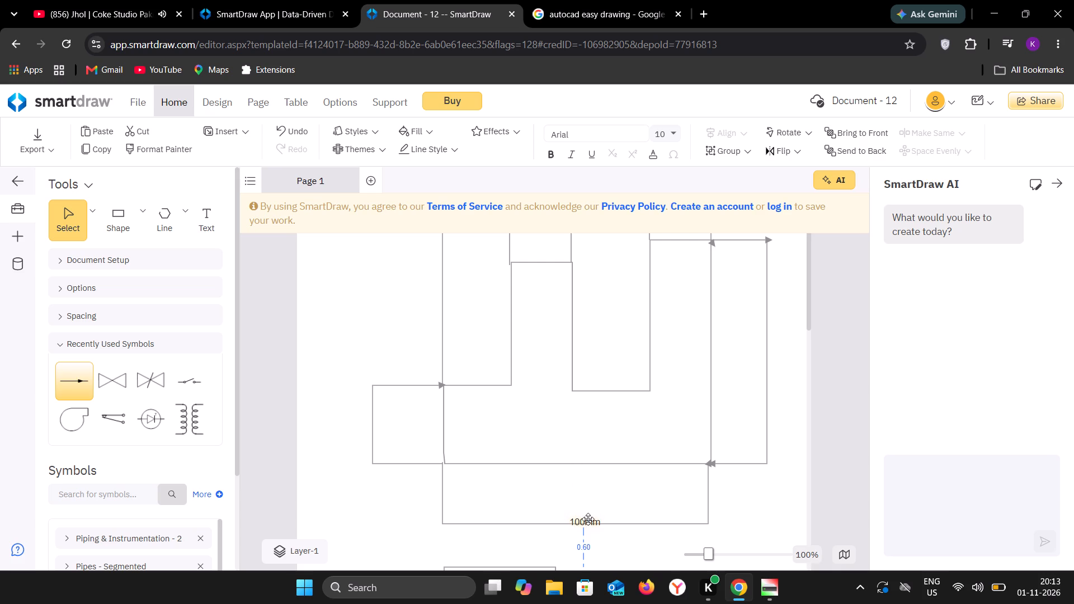
left_click_drag(588, 519, 589, 518)
left_click(745, 489)
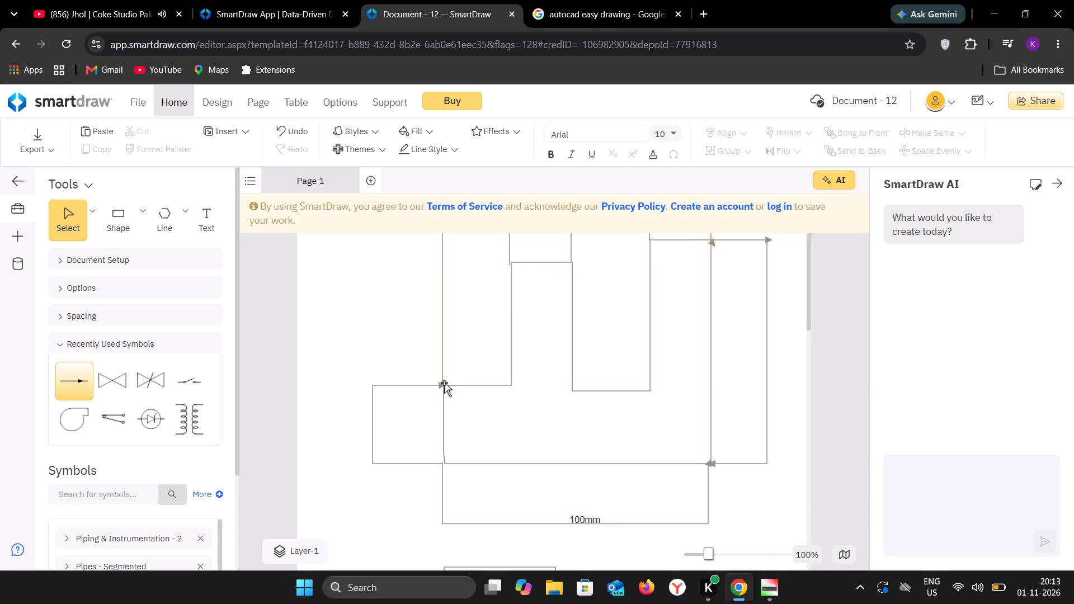
Add the text "20mm" near the upper end of the dimension line beside the low left step.
left_click(205, 232)
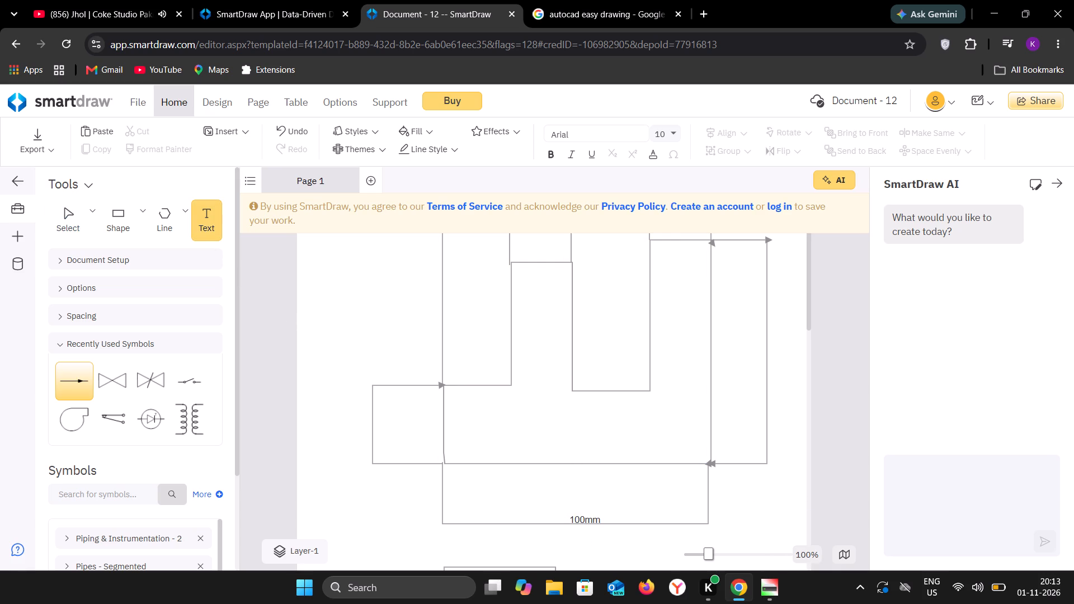
left_click(350, 405)
type("20mm")
left_click(402, 341)
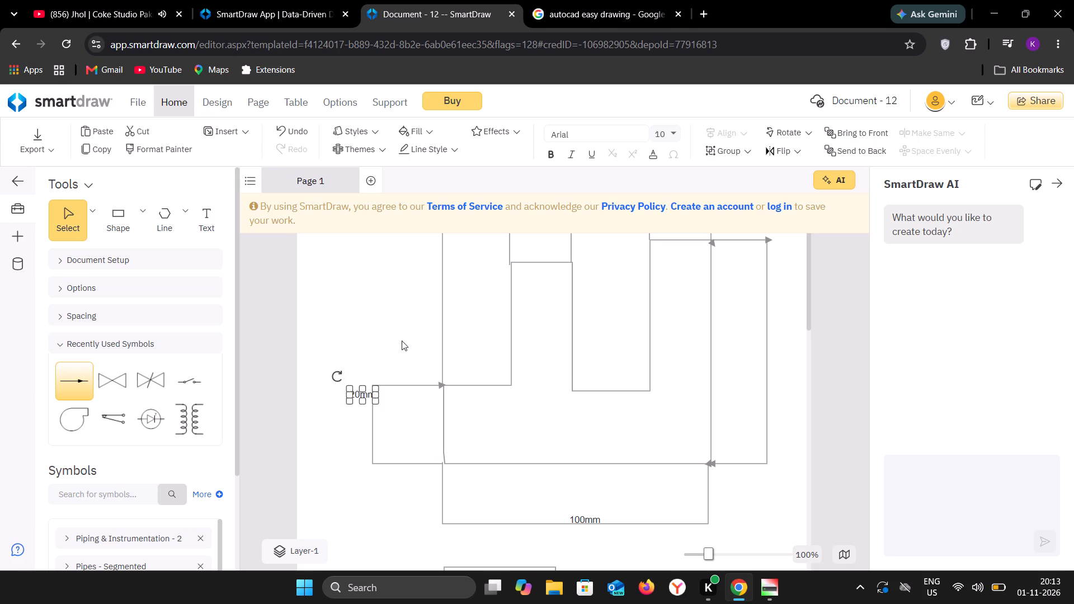
Rotate the "20mm" label to read vertically and center it on the low left step's dimension line.
left_click(364, 391)
left_click_drag(338, 375, 352, 407)
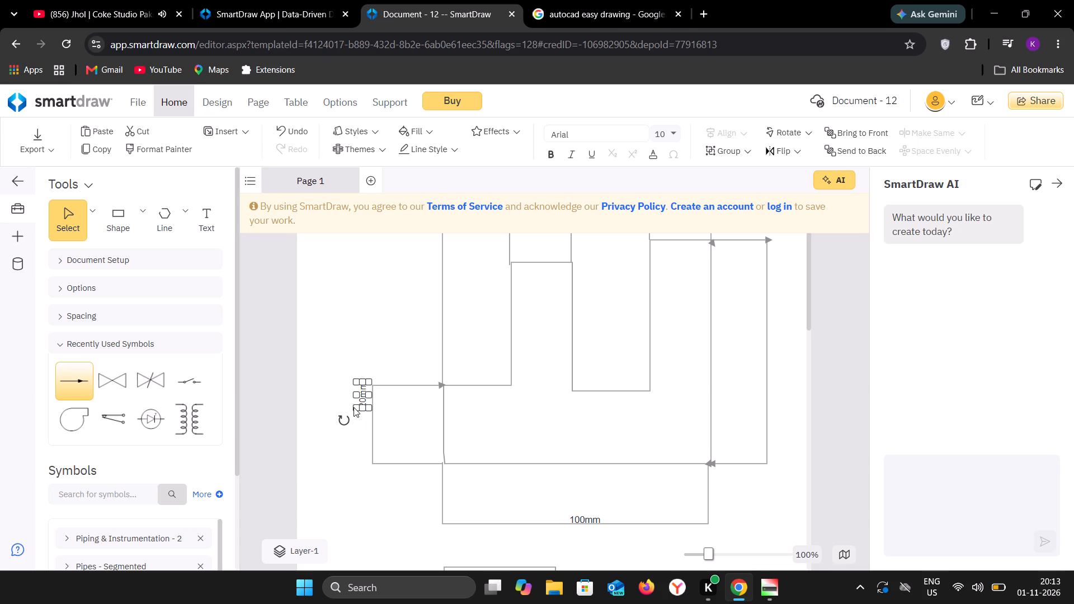
left_click_drag(360, 395, 366, 416)
left_click_drag(366, 416, 366, 420)
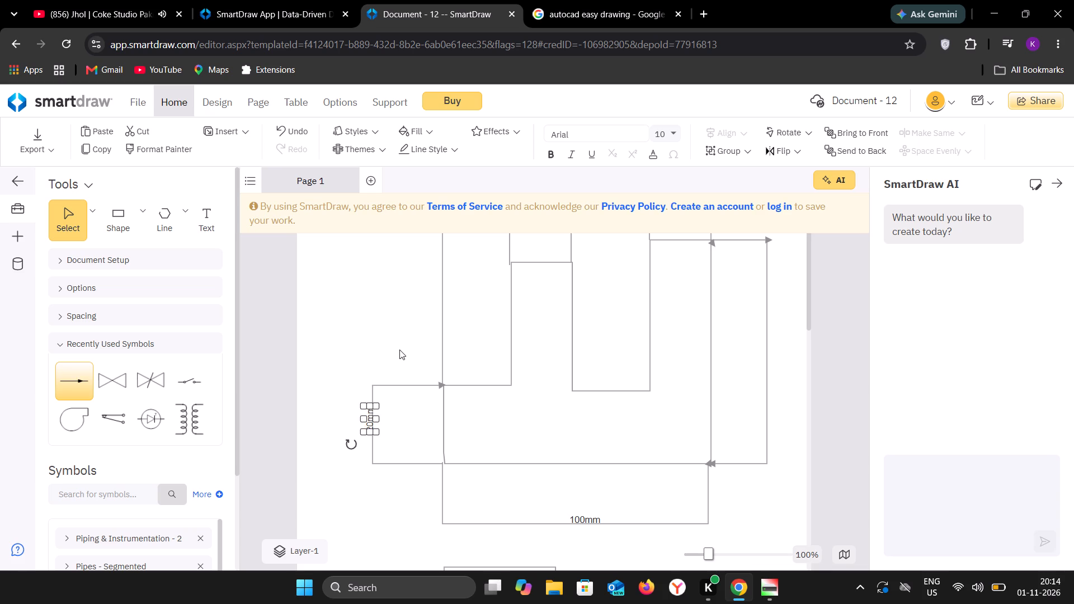
left_click(400, 349)
Draw a straight horizontal arrow line from the narrow column's upper-left corner to the first outline's left vertical extension line.
scroll(400, 349, "up", 2)
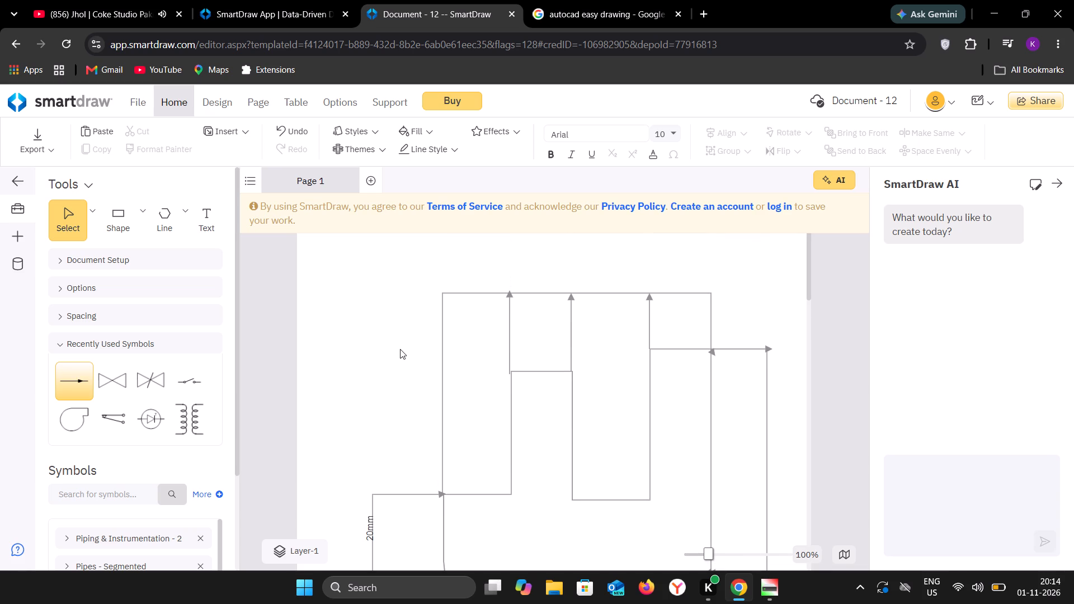
left_click(554, 3)
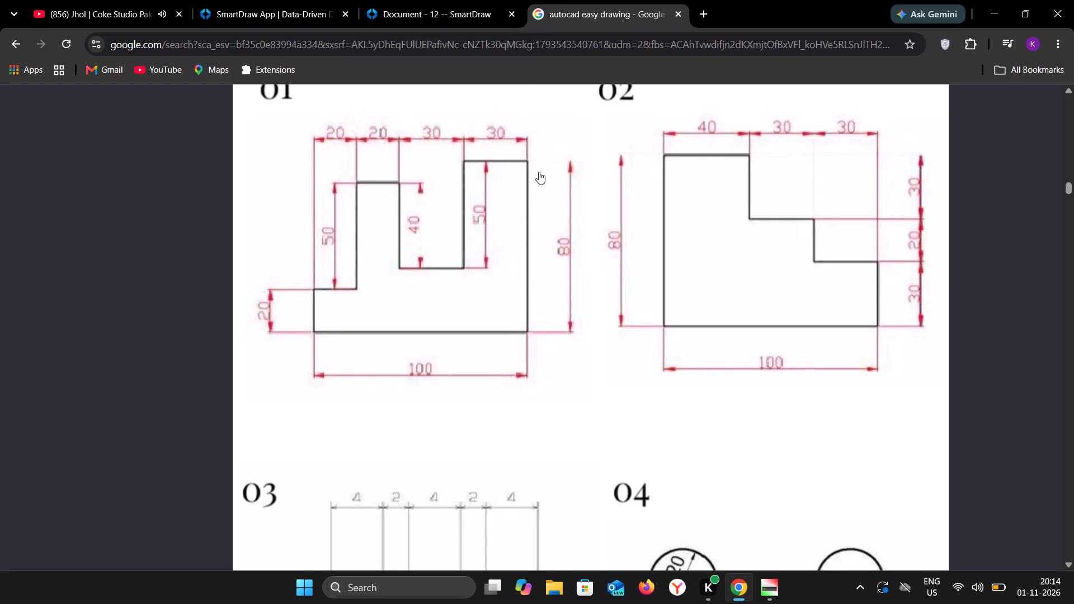
left_click(421, 9)
scroll(524, 291, "down", 1)
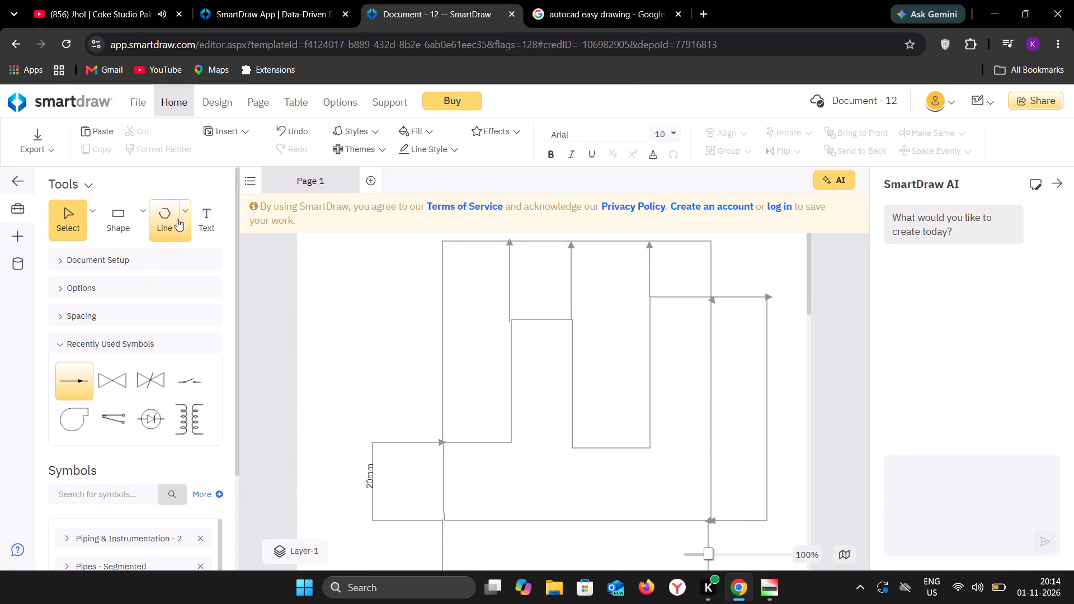
left_click(167, 229)
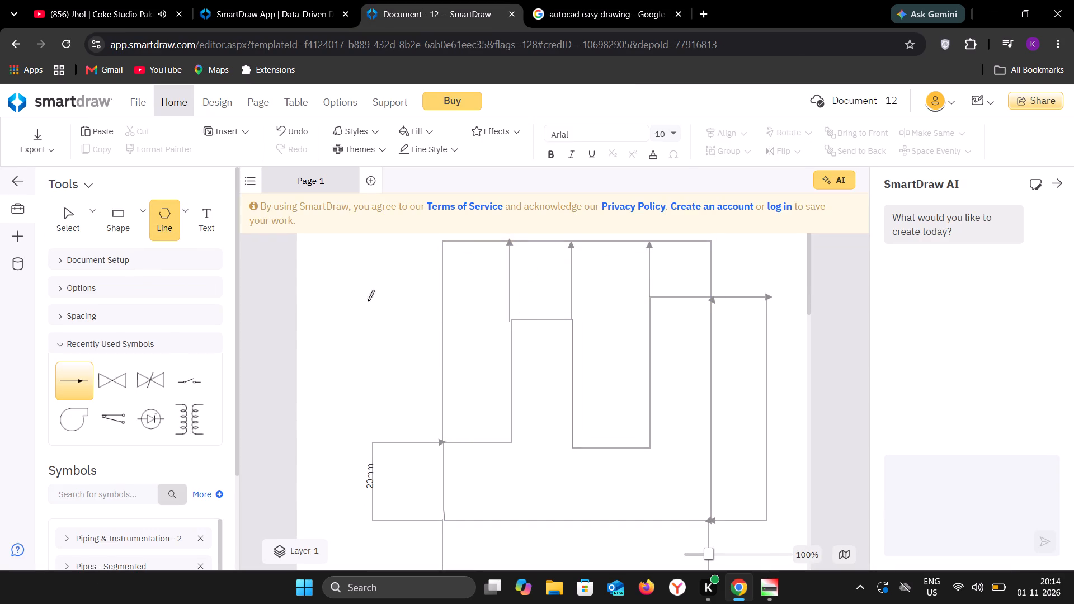
left_click(182, 216)
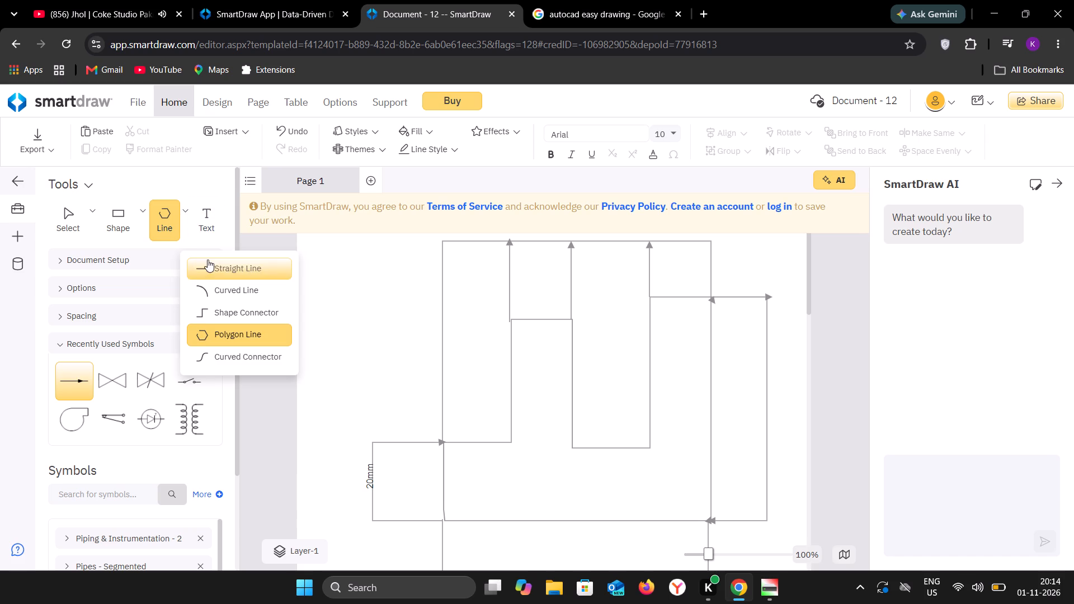
left_click(211, 266)
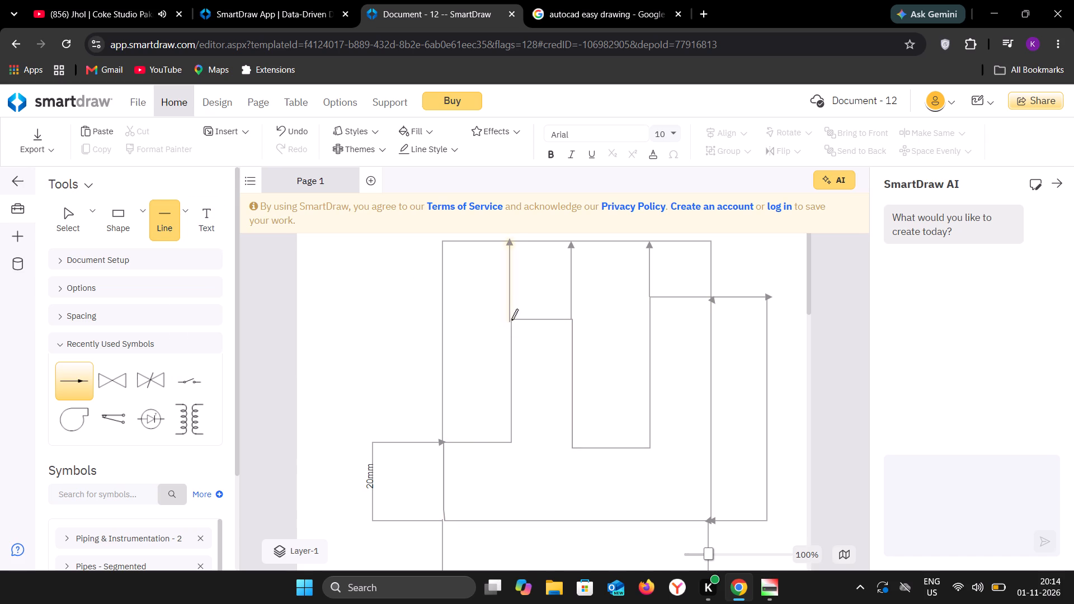
left_click(511, 321)
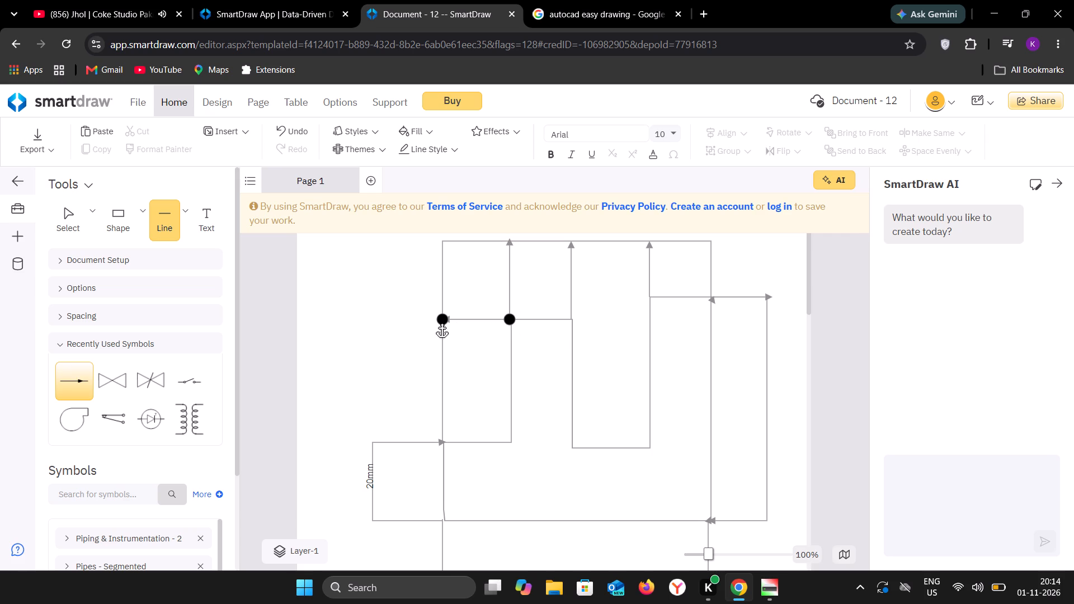
left_click(441, 321)
left_click(476, 368)
Check reference drawing 01 and add the text "50mm" beside the left vertical extension line, between the low step and the column top.
scroll(476, 368, "up", 1)
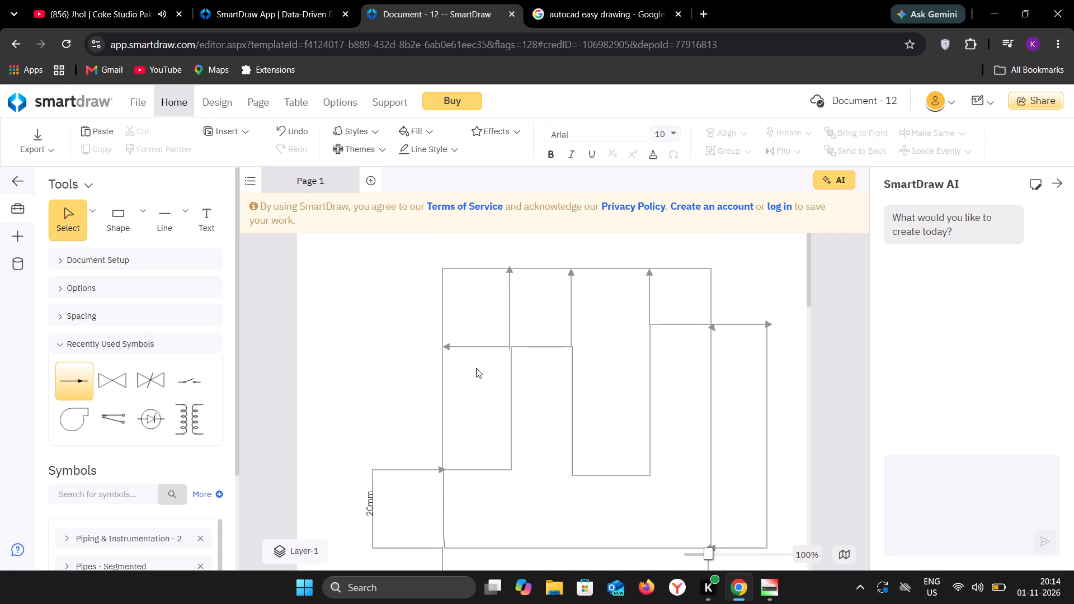
scroll(476, 368, "up", 1)
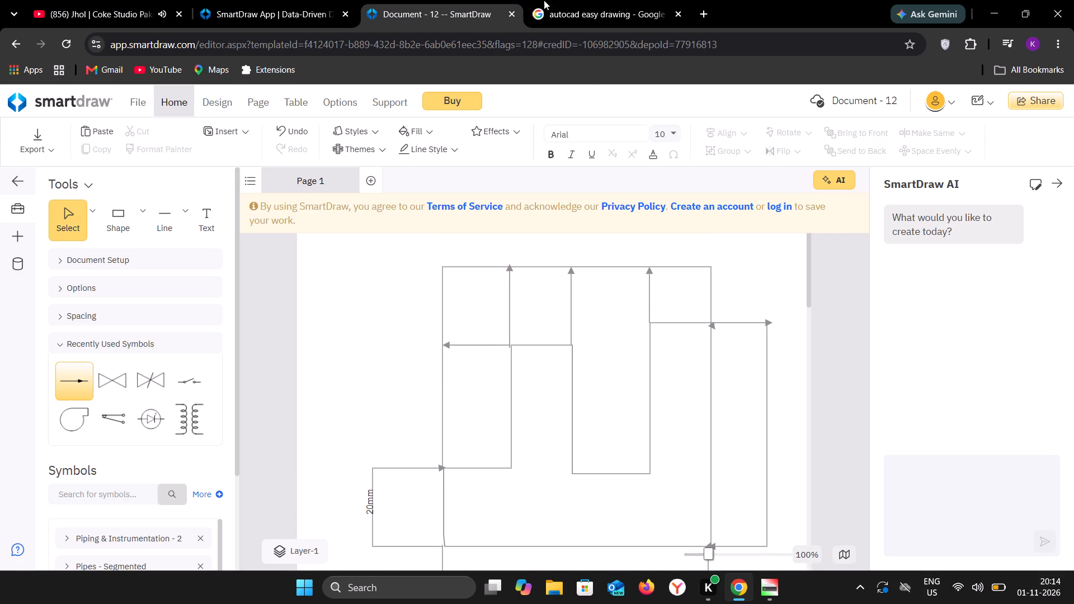
left_click(562, 2)
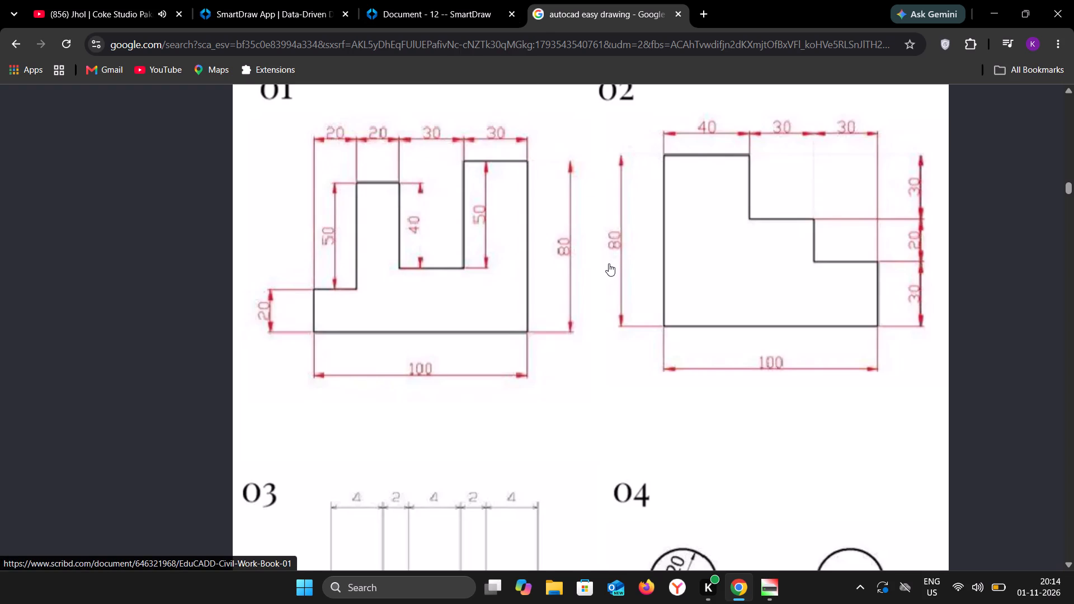
left_click(589, 1)
left_click(459, 4)
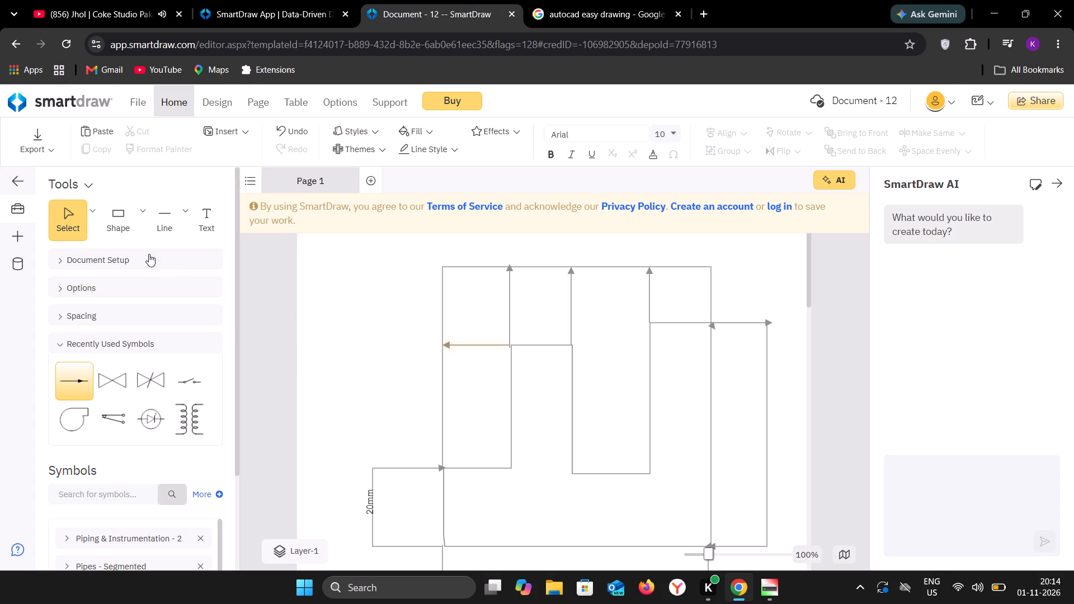
left_click(203, 216)
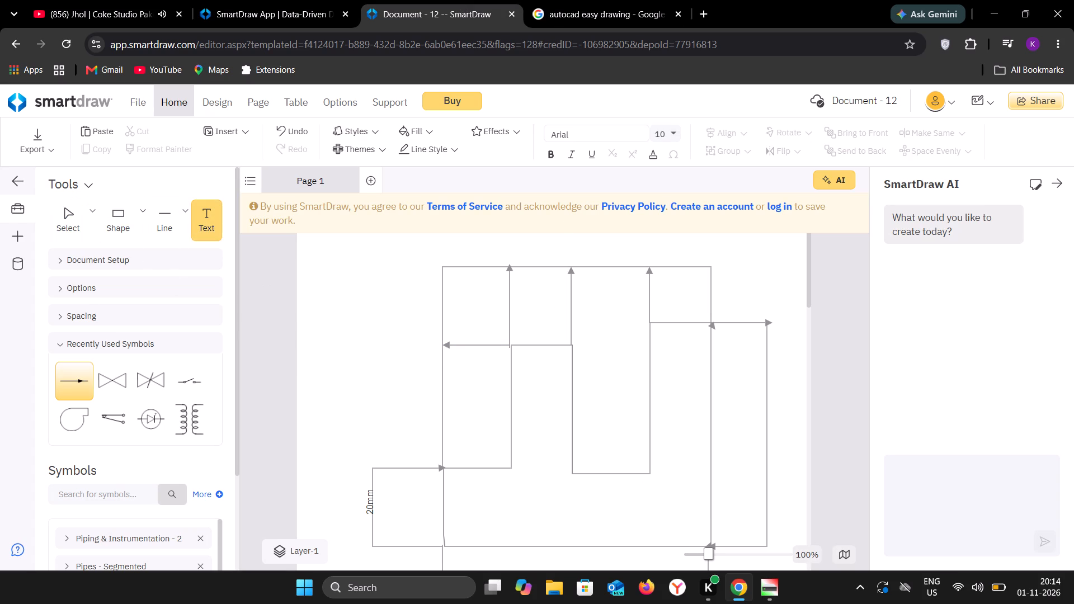
left_click(413, 392)
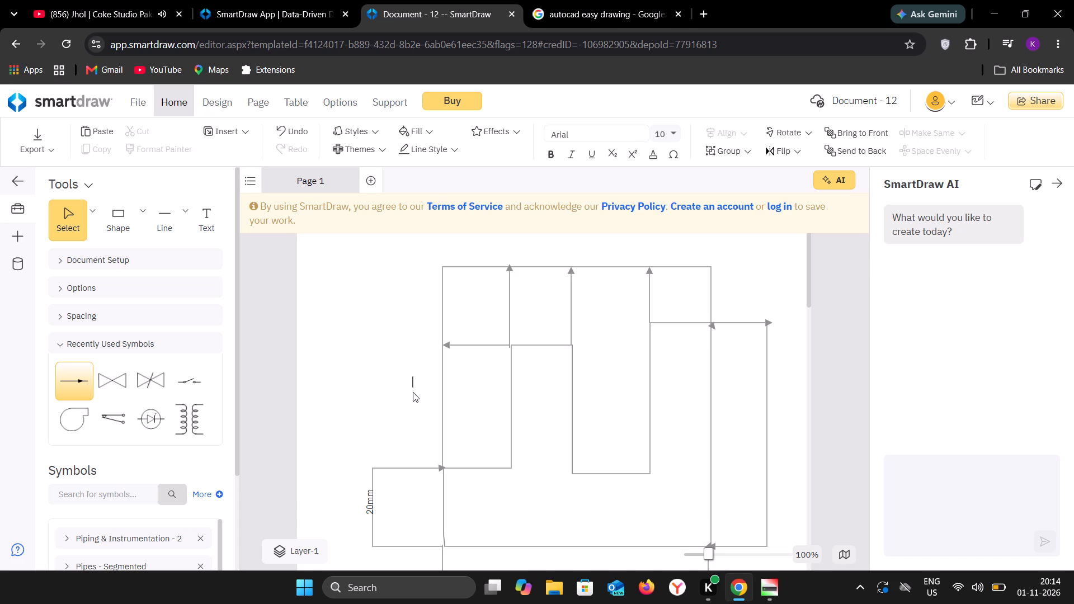
left_click(582, 0)
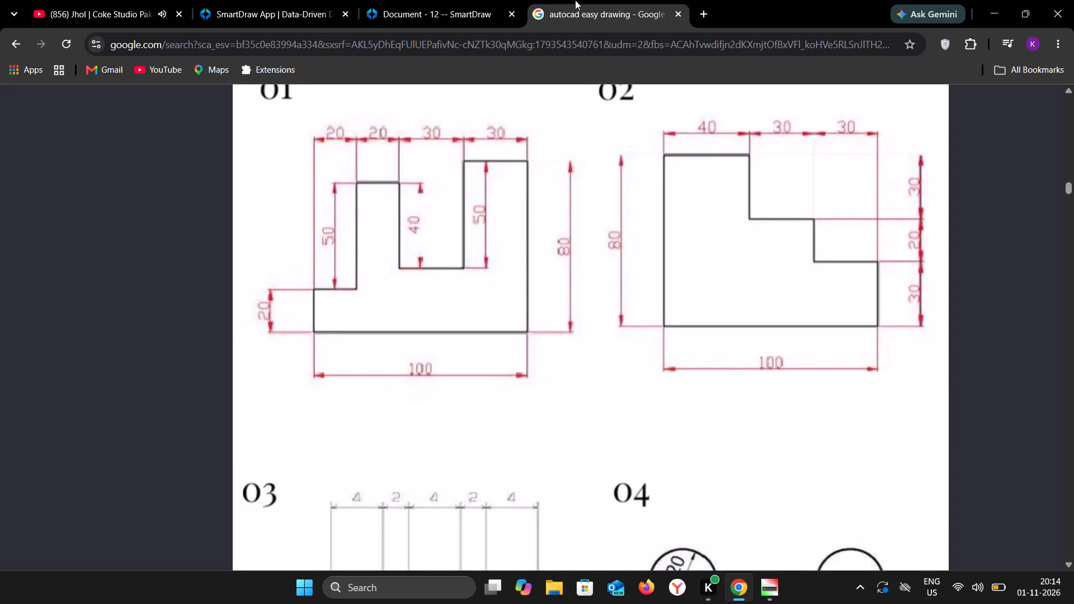
left_click(459, 3)
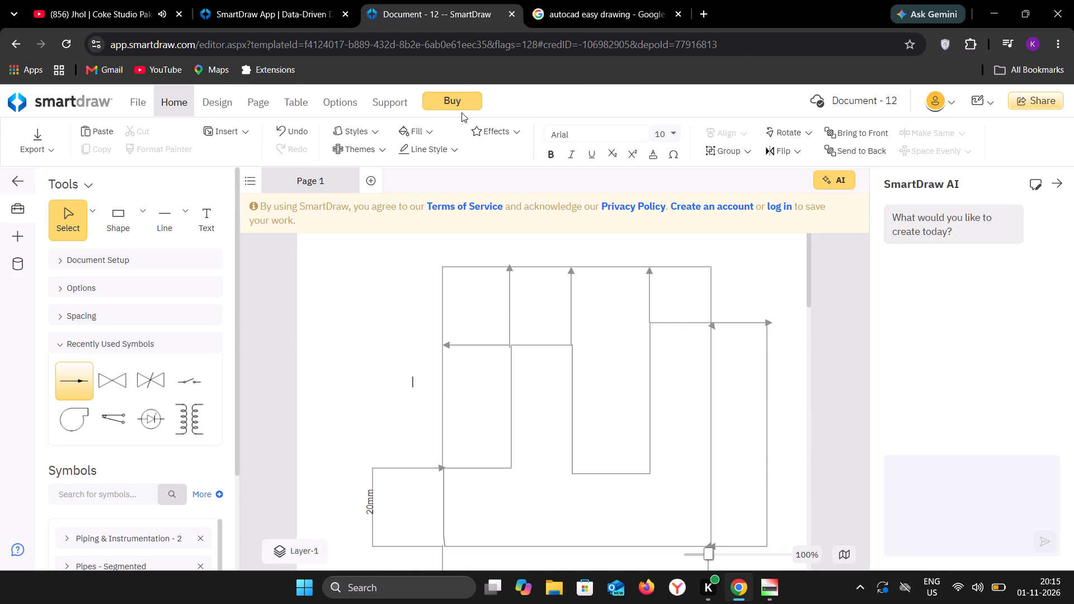
type("50")
type("mm")
left_click(454, 404)
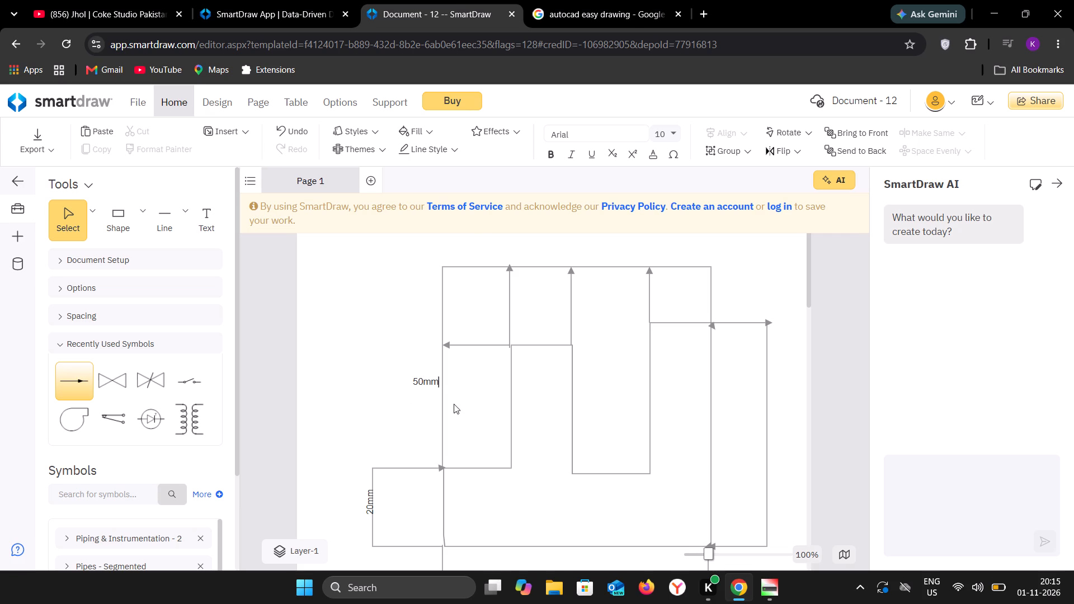
Rotate the "50mm" label to read vertically and center it along the left extension line above the low step.
left_click(422, 381)
left_click_drag(404, 362, 421, 391)
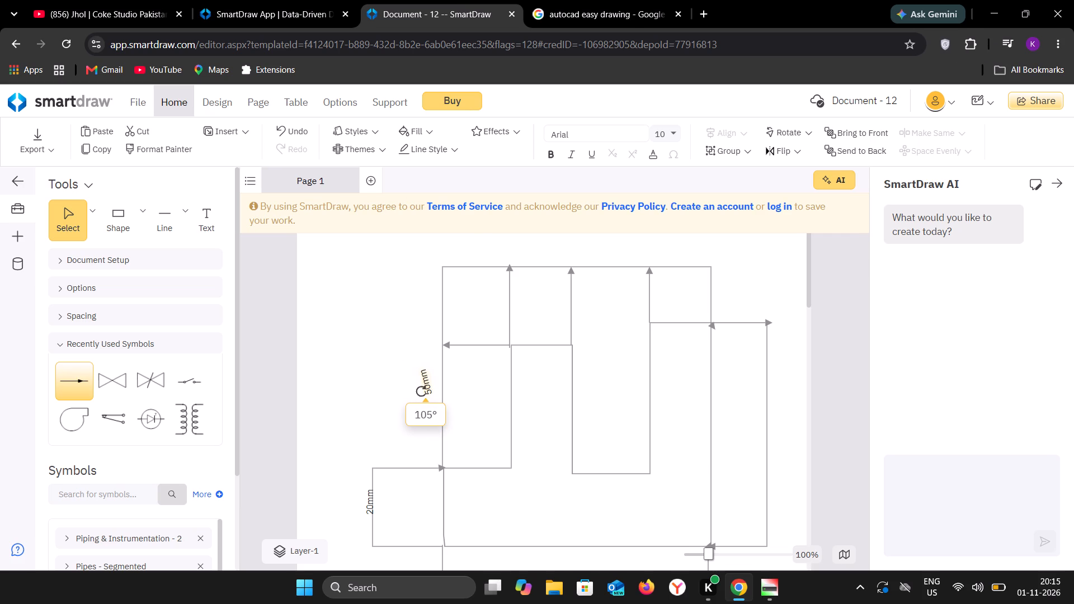
left_click_drag(421, 391, 417, 394)
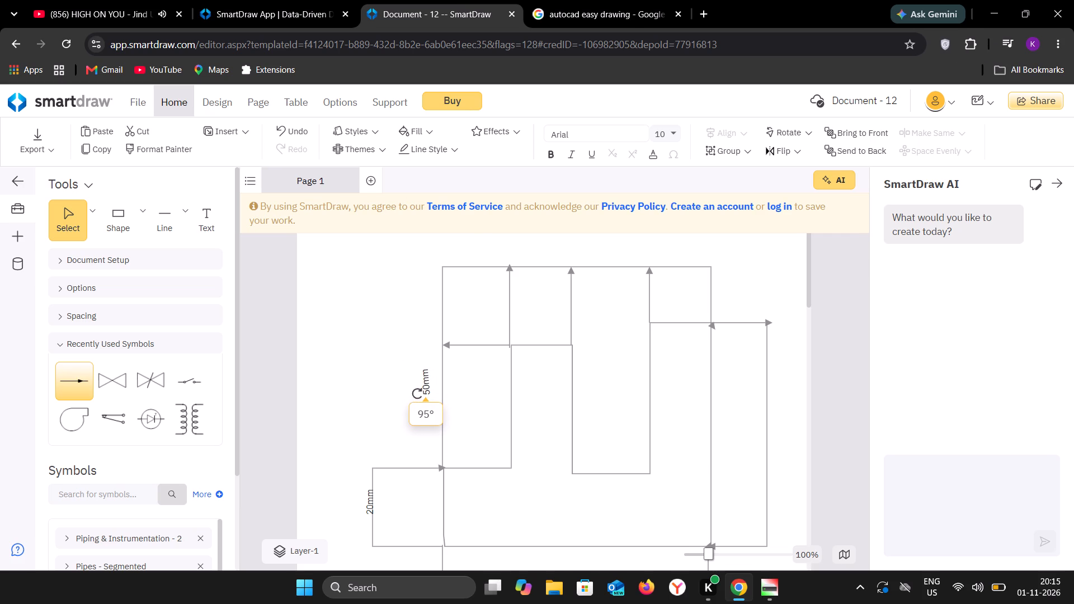
left_click_drag(417, 394, 415, 394)
left_click_drag(424, 380, 424, 385)
left_click_drag(424, 385, 433, 403)
left_click(469, 400)
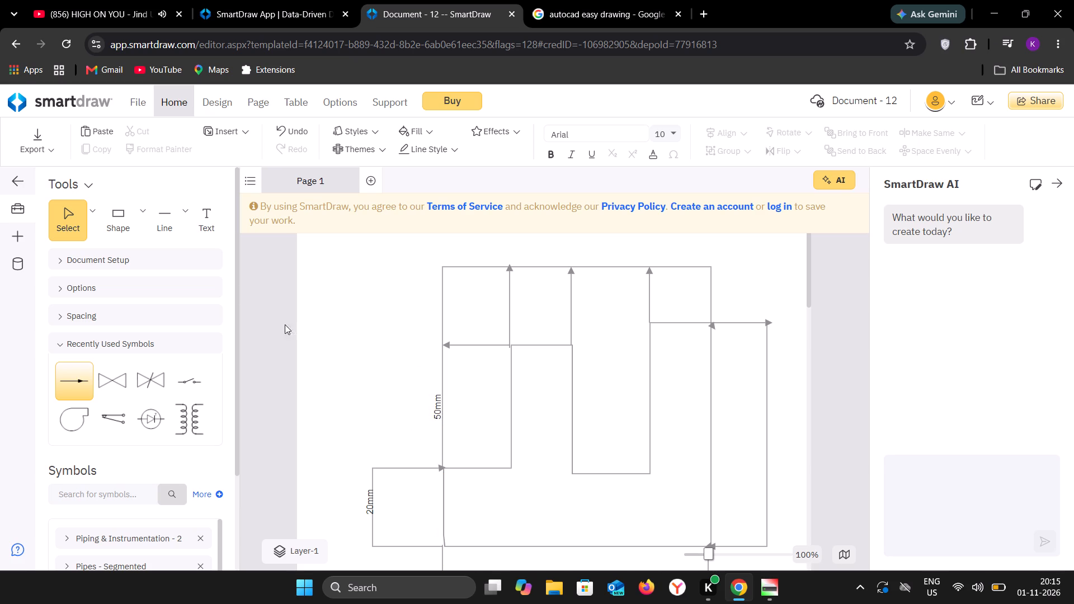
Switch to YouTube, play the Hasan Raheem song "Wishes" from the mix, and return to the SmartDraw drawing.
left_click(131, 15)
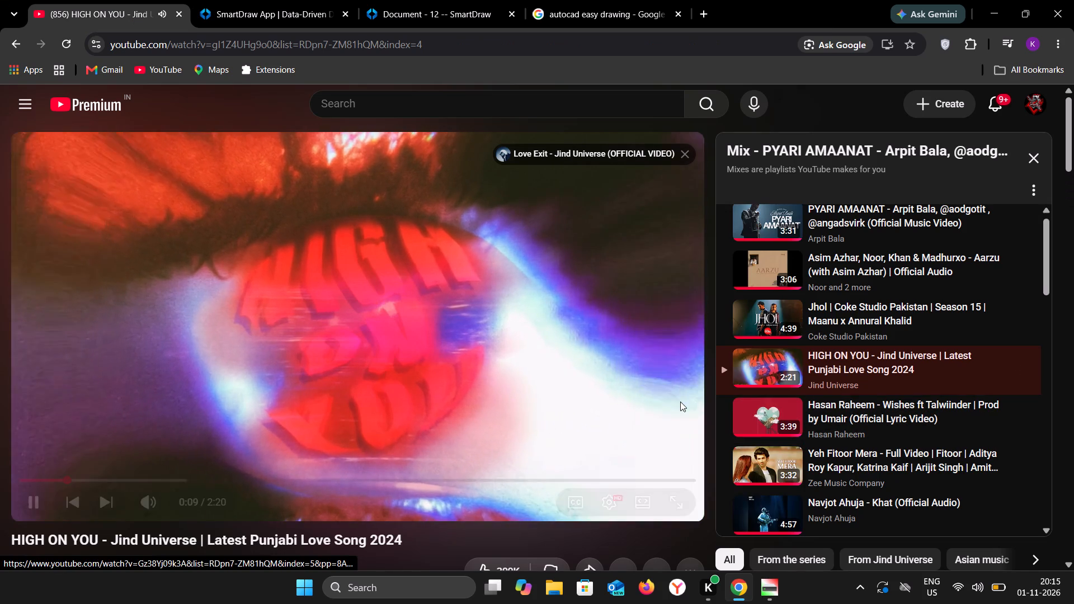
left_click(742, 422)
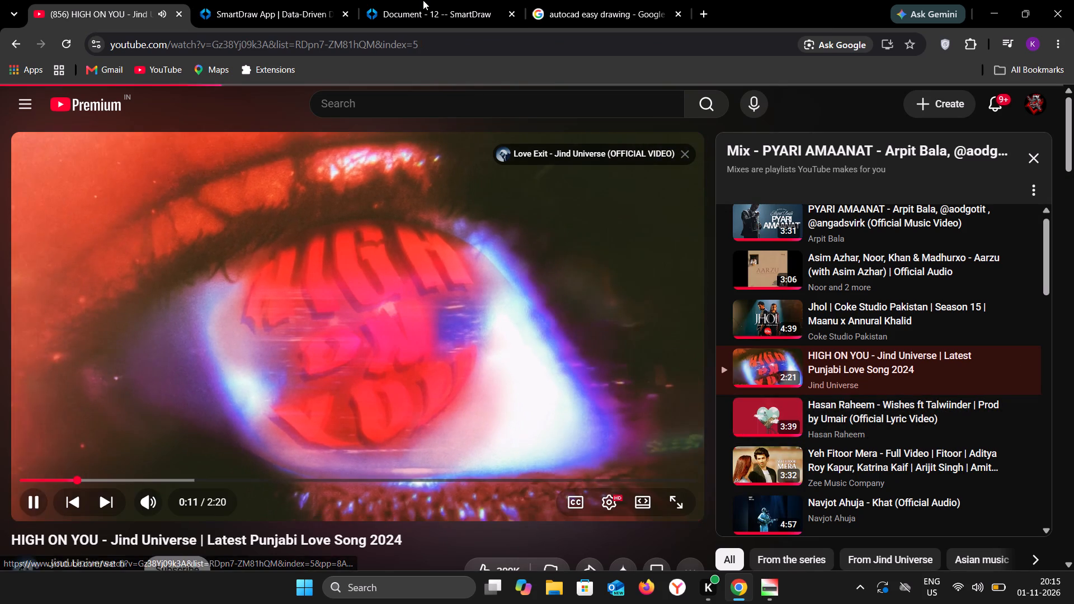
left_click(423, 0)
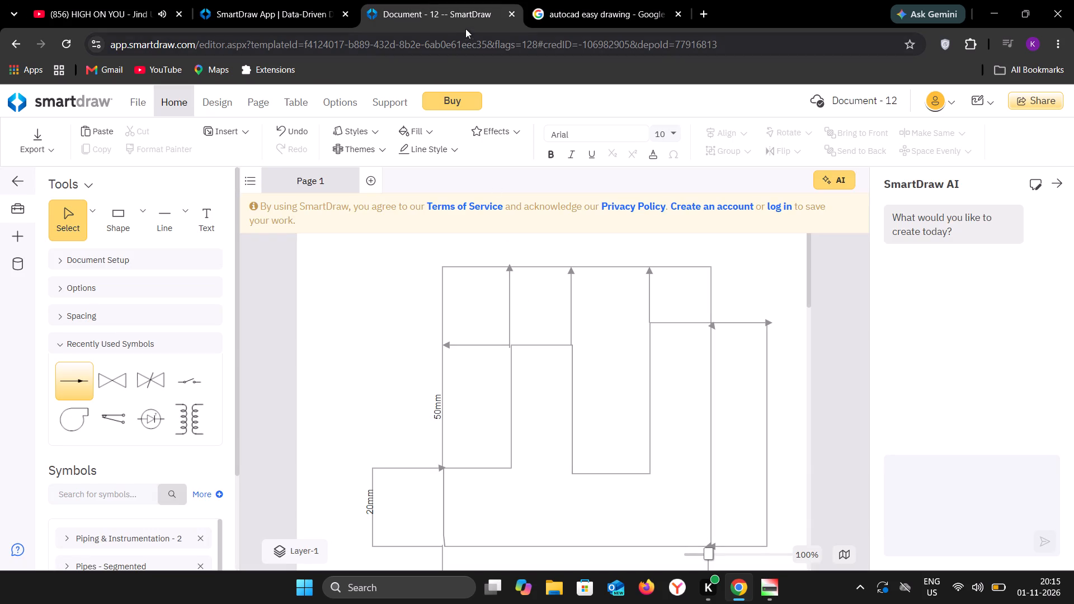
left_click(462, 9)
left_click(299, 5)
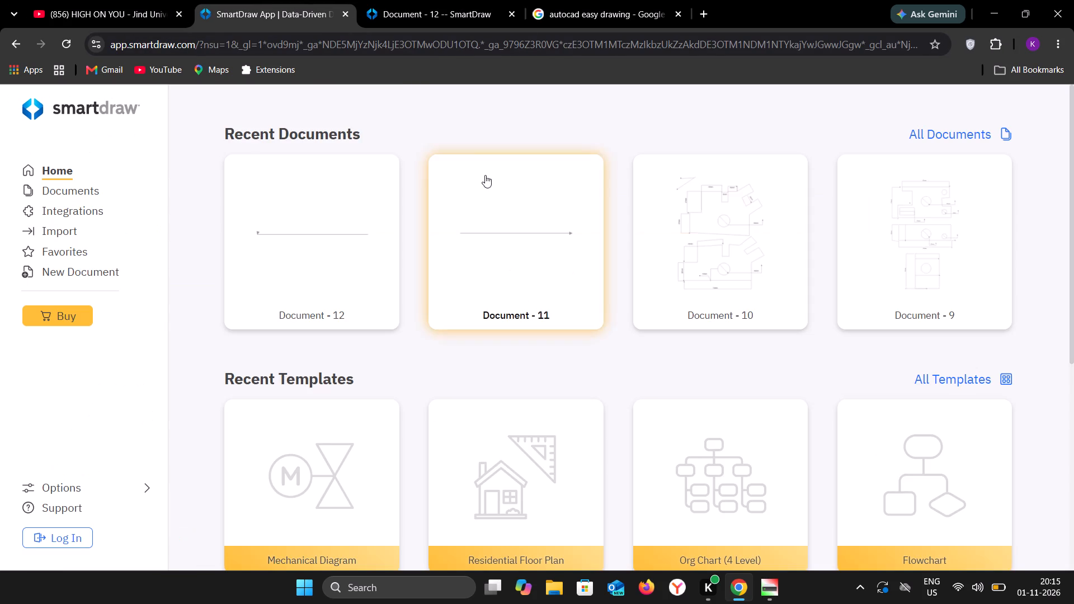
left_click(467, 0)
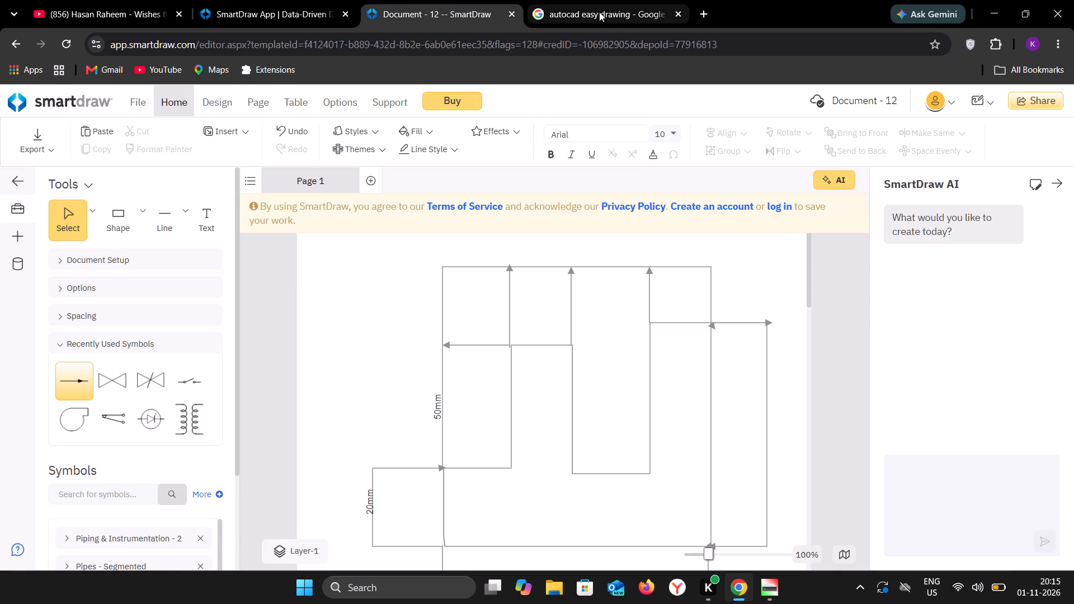
Add the text "20mm" centered just above the leftmost segment of the first outline's top dimension line.
left_click(599, 12)
left_click(440, 0)
scroll(451, 282, "up", 1)
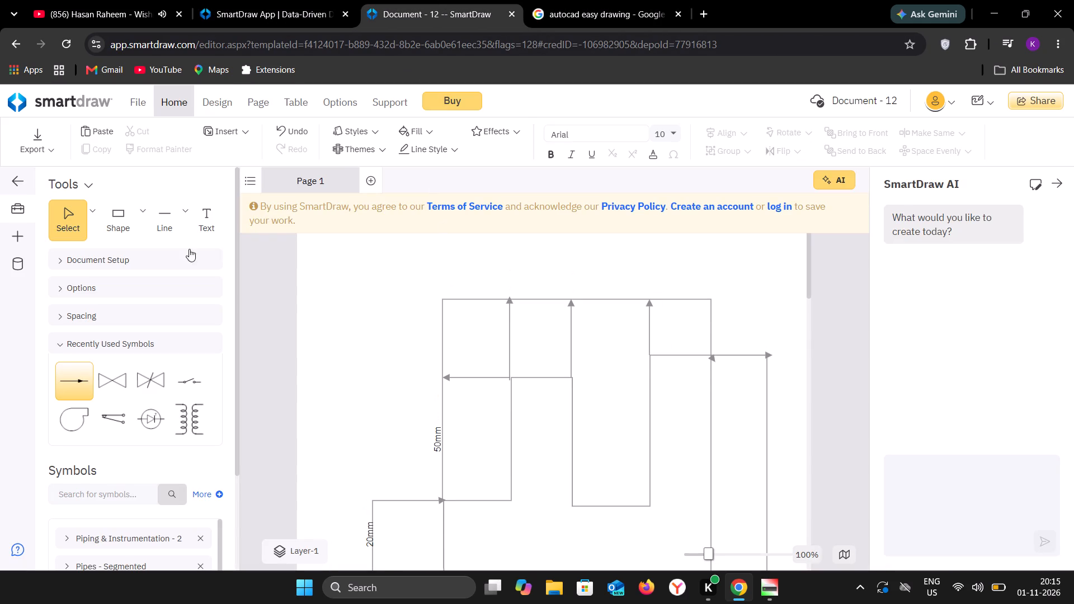
left_click(198, 224)
left_click(466, 290)
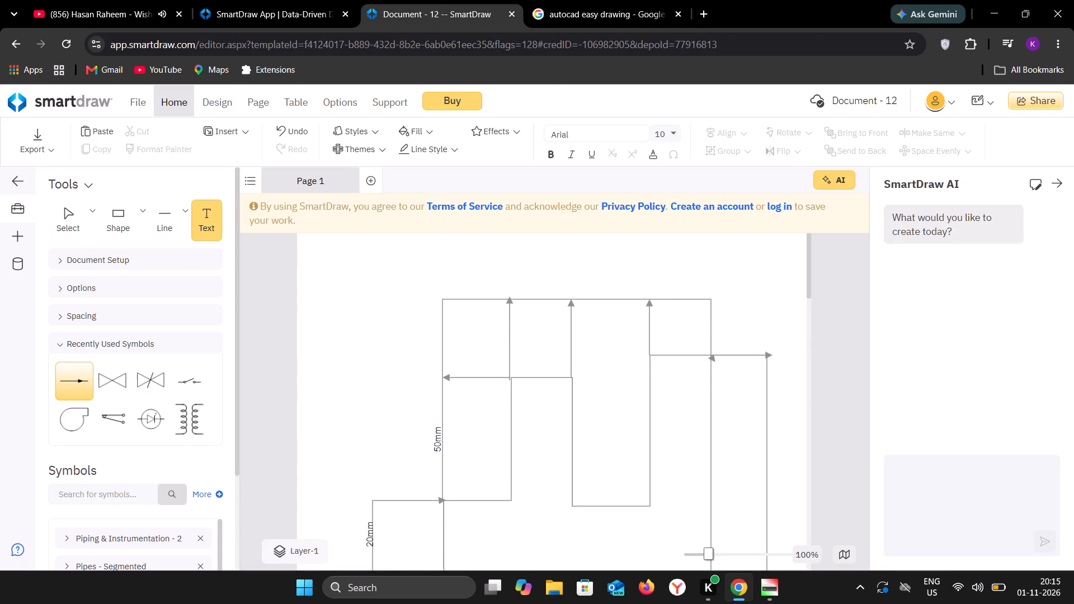
key("Return")
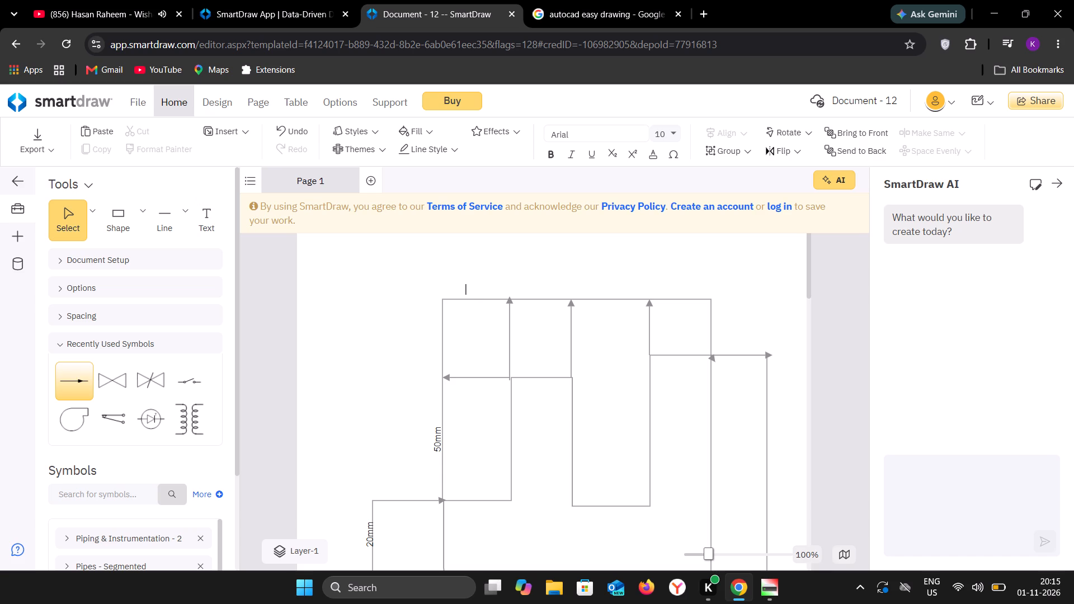
type("20mm")
left_click(572, 288)
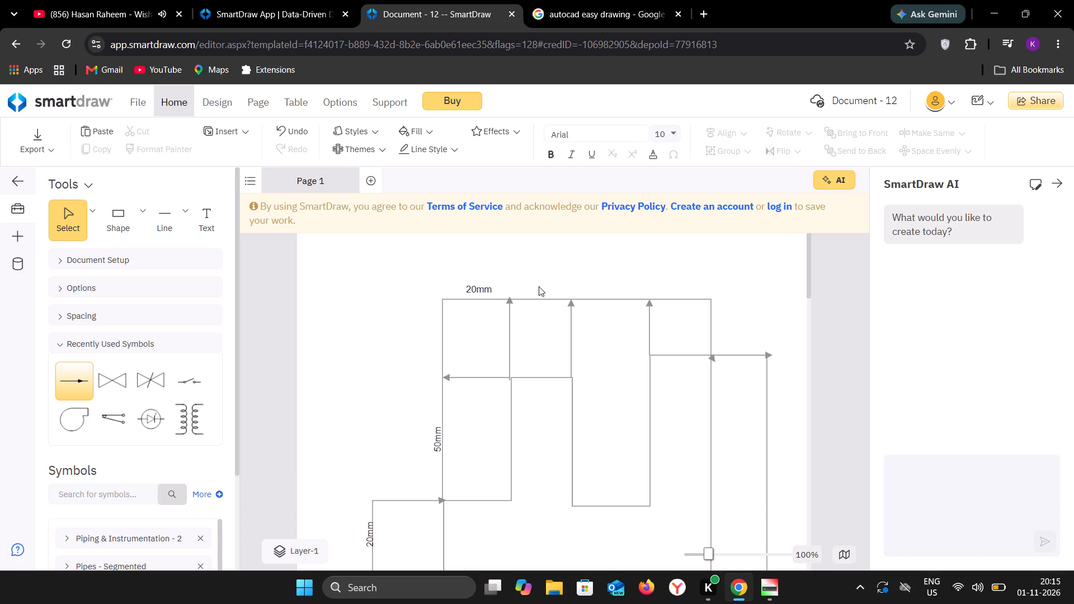
left_click_drag(486, 289, 479, 294)
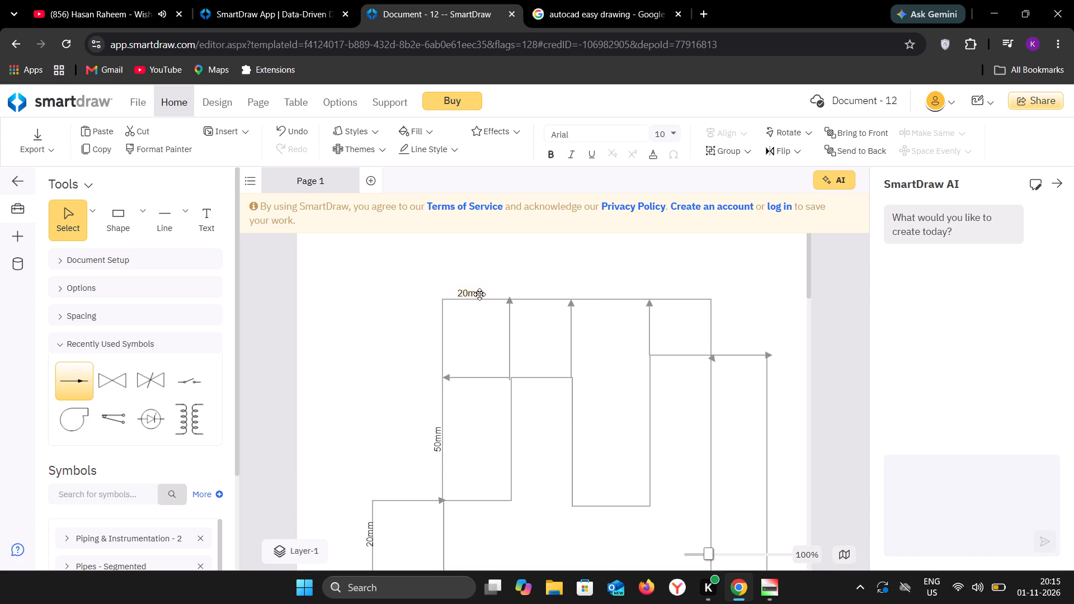
left_click_drag(479, 294, 484, 294)
left_click(538, 269)
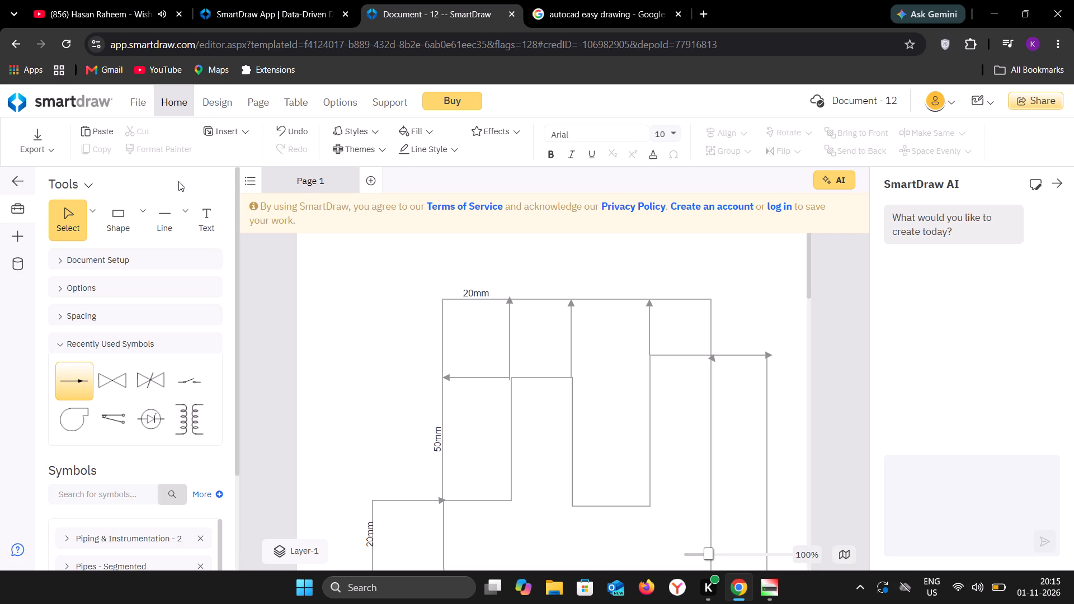
Add the text "20mm" centered just above the second segment of the first outline's top dimension line.
left_click(202, 220)
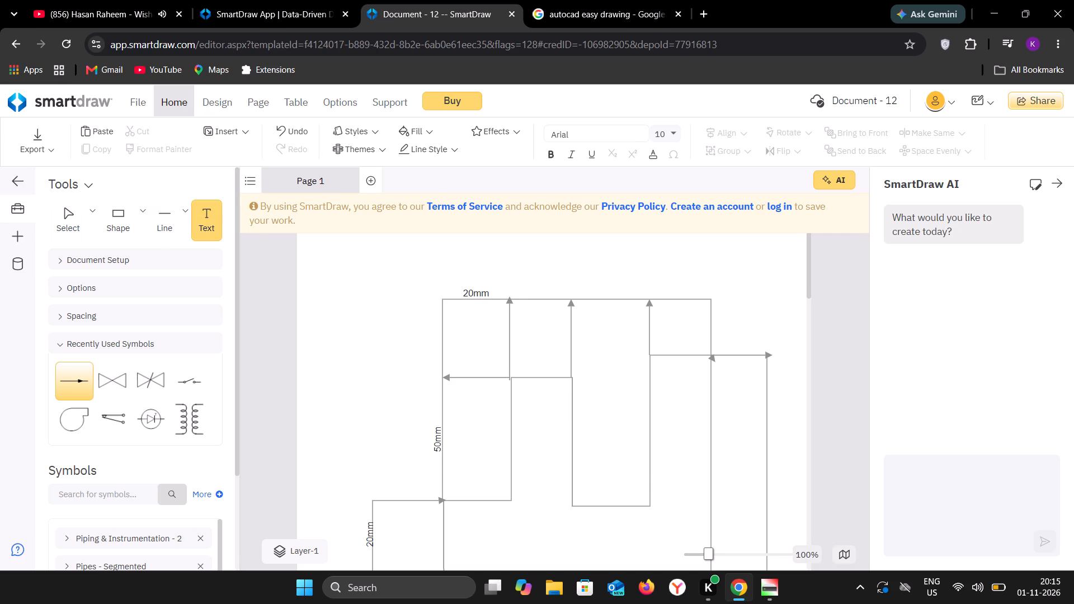
left_click(529, 289)
key("Return")
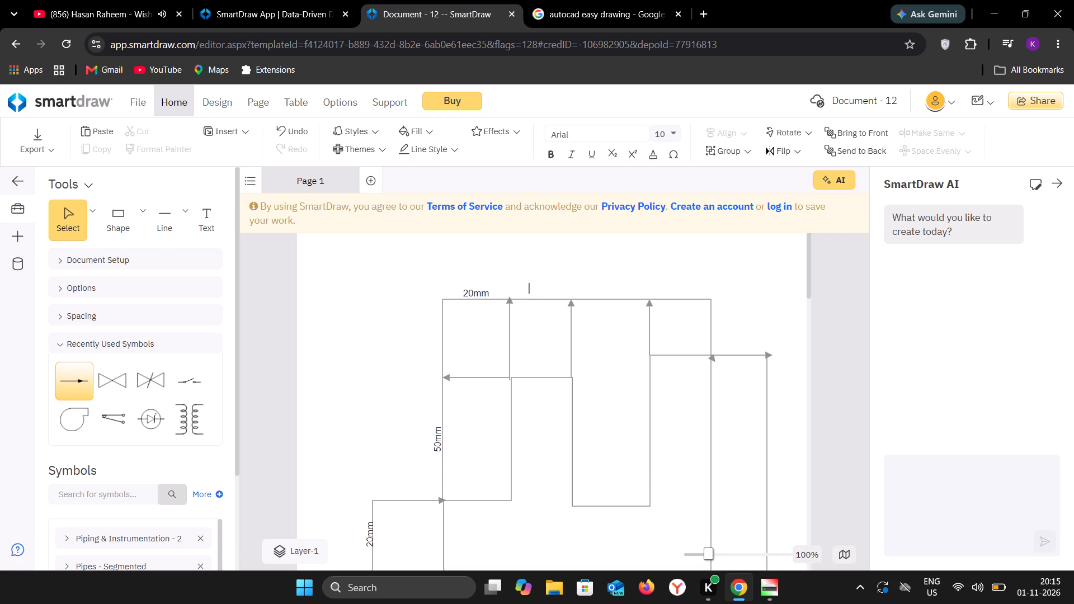
key("Return")
key("BackSpace")
type("20mm")
left_click(600, 281)
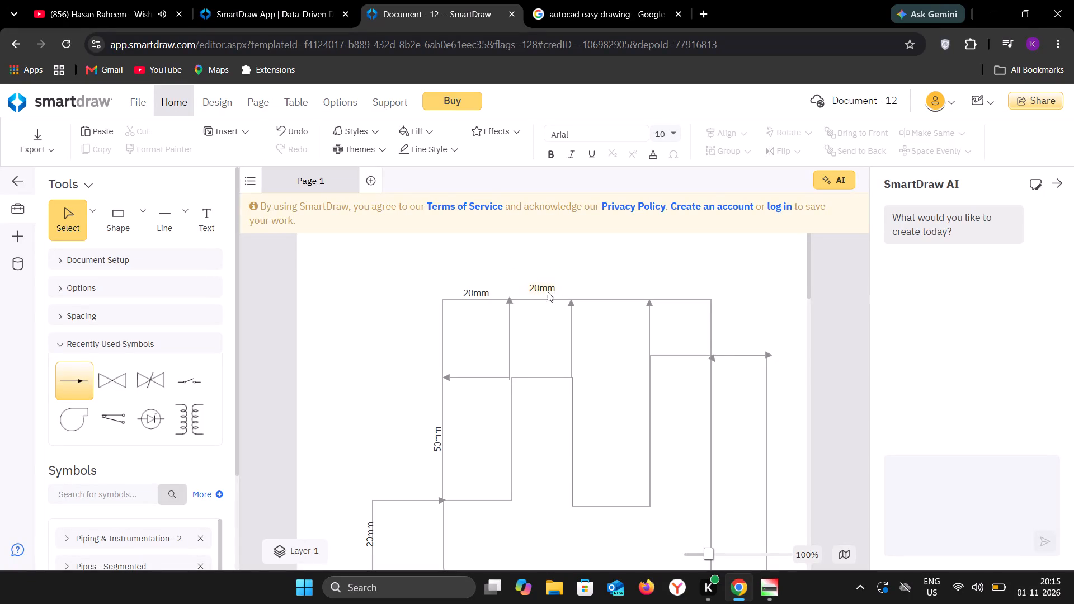
left_click_drag(549, 286, 545, 294)
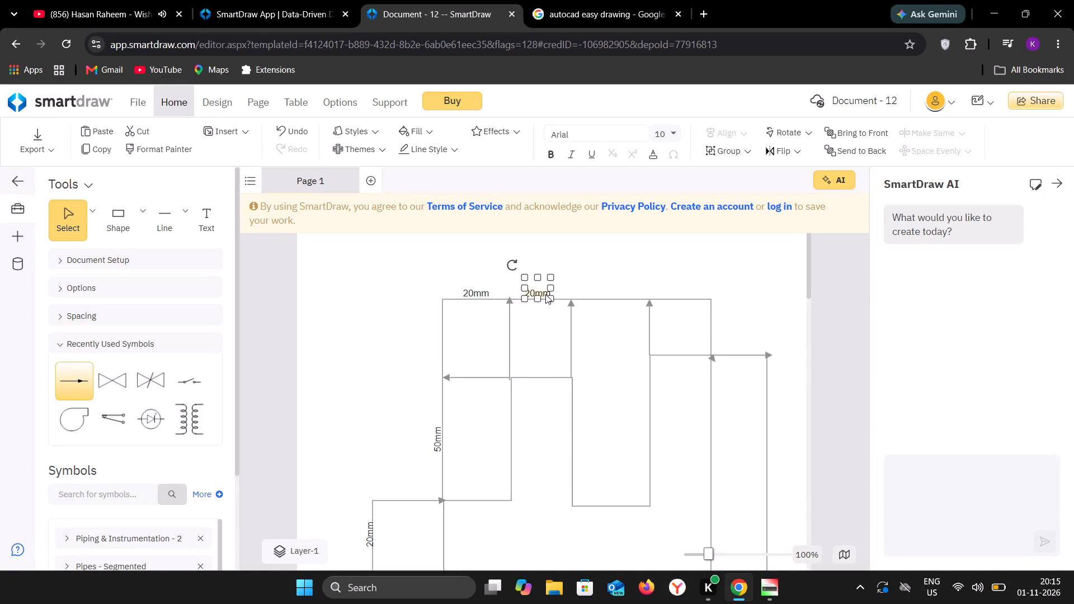
left_click(591, 279)
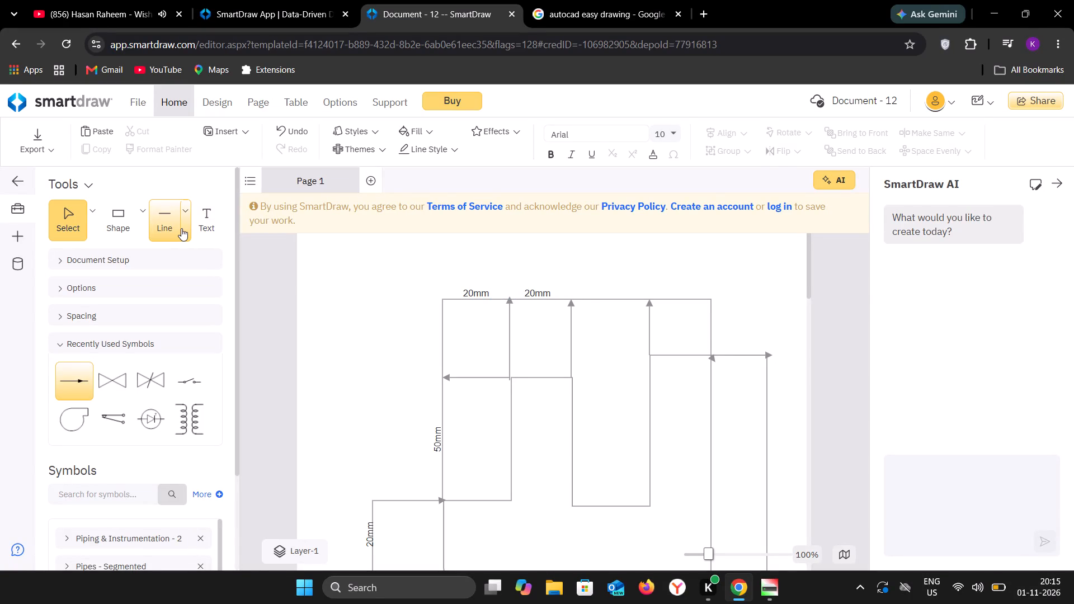
Add the text "30mm" centered just above the third segment of the first outline's top dimension line.
left_click(174, 222)
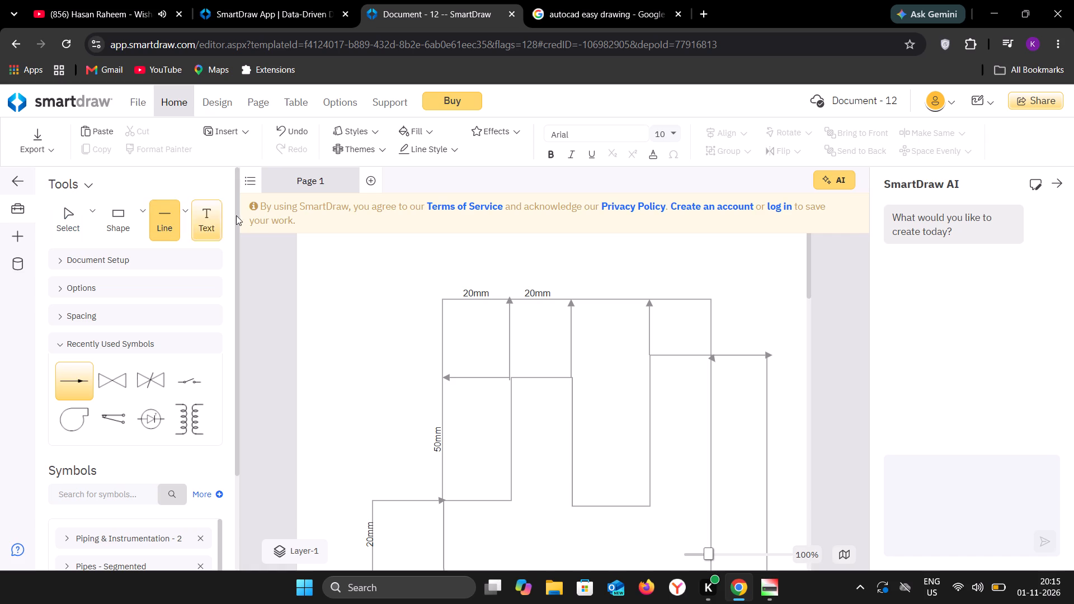
left_click(209, 219)
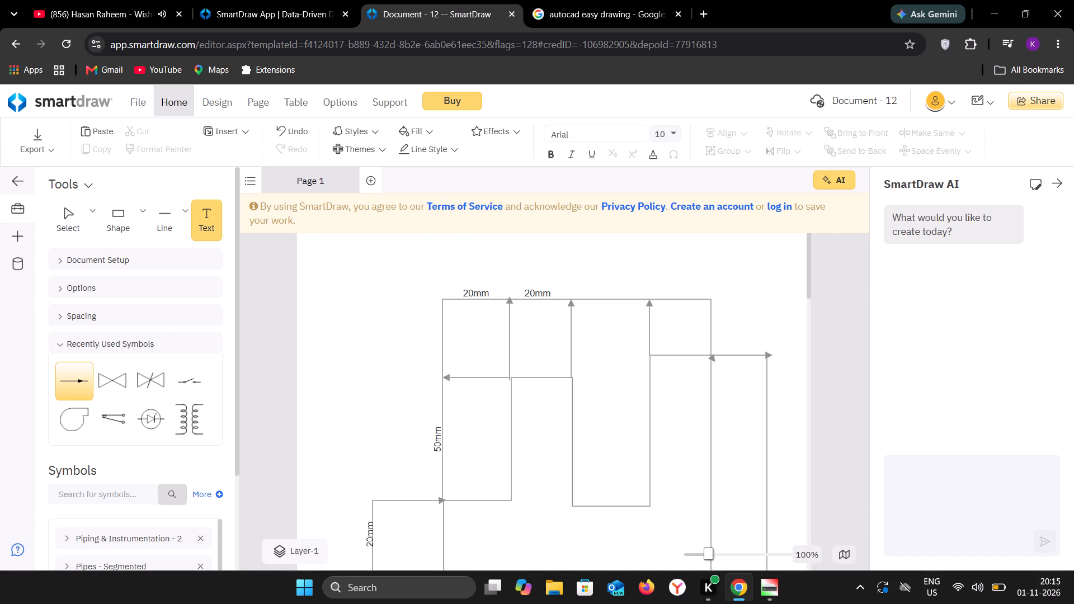
left_click(597, 286)
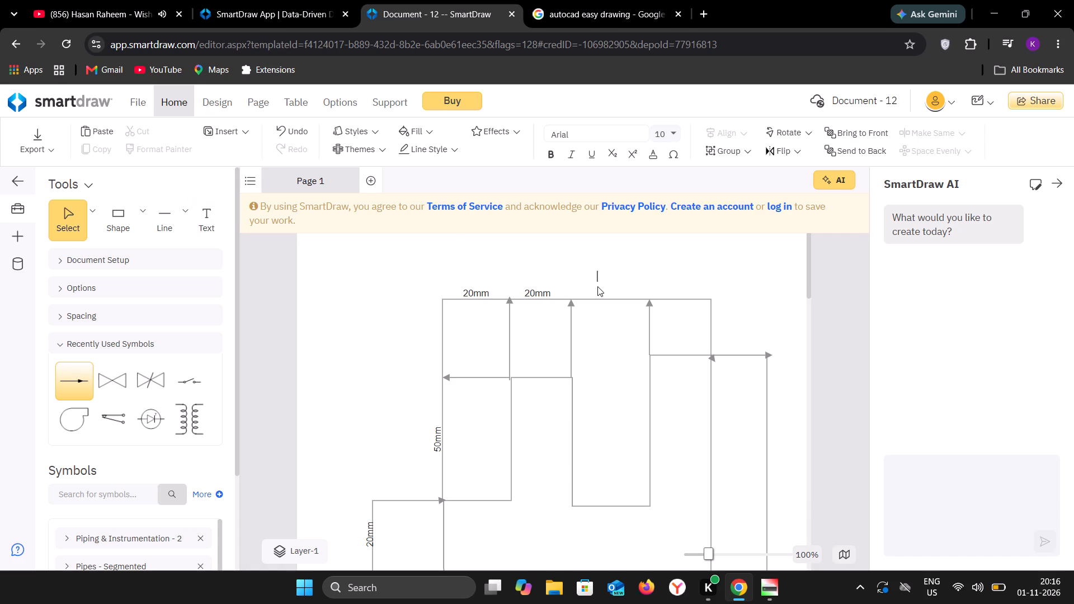
key("Return")
key("Return")
key("BackSpace")
type("30mm")
left_click(665, 290)
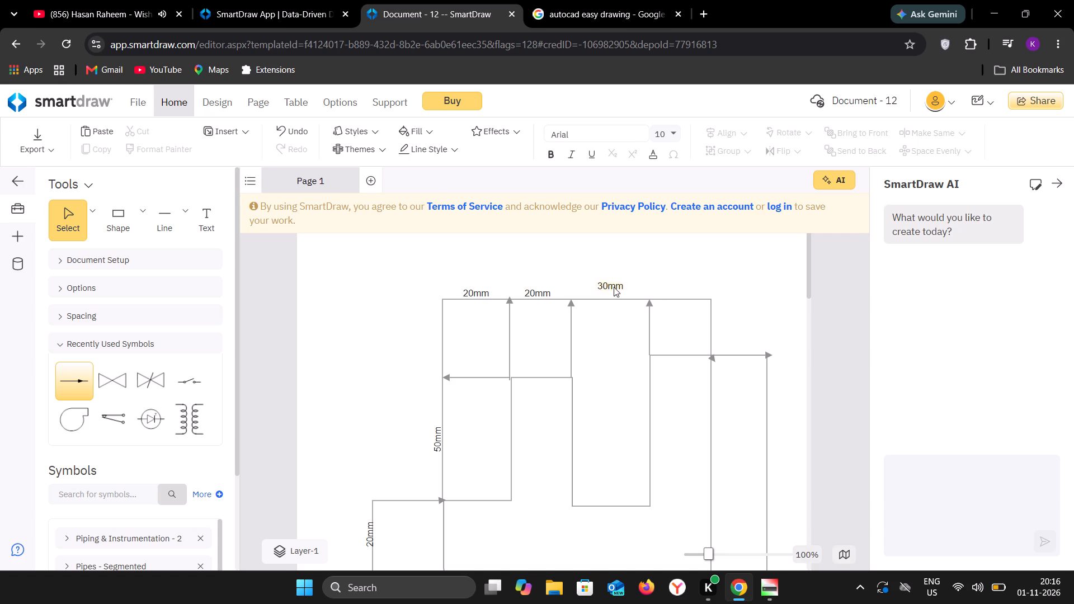
left_click_drag(613, 286, 614, 296)
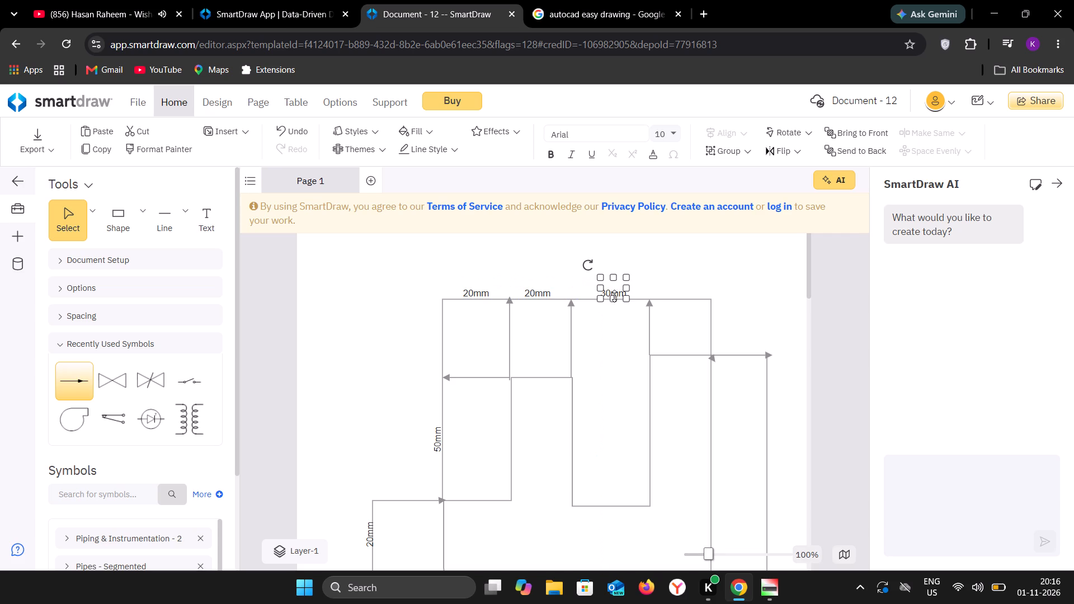
left_click(668, 286)
Add the text "30mm" centered just above the rightmost segment of the first outline's top dimension line.
left_click(213, 228)
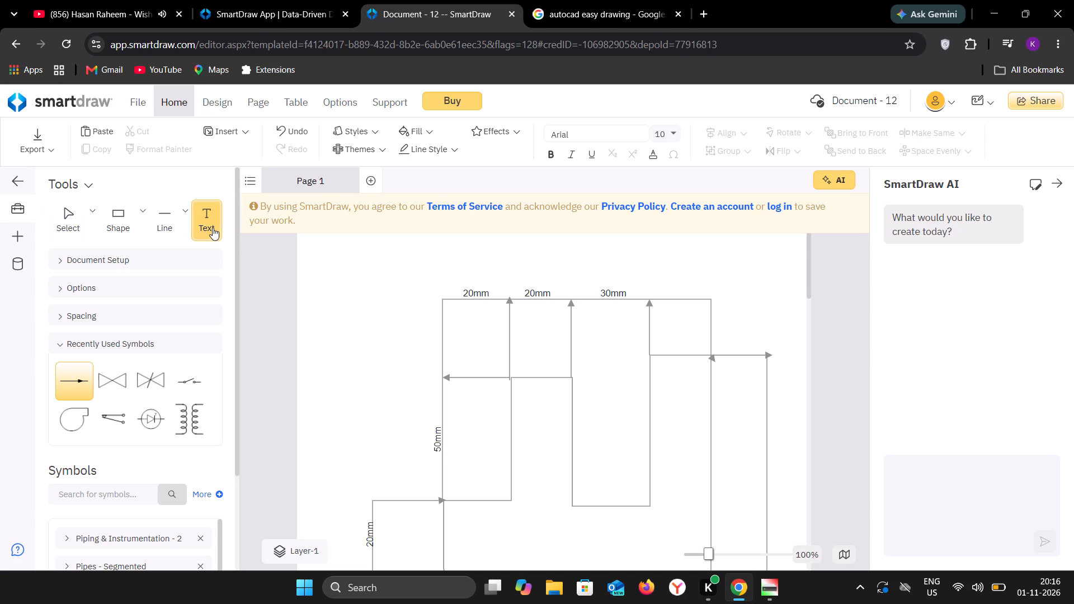
left_click(671, 291)
key("Return")
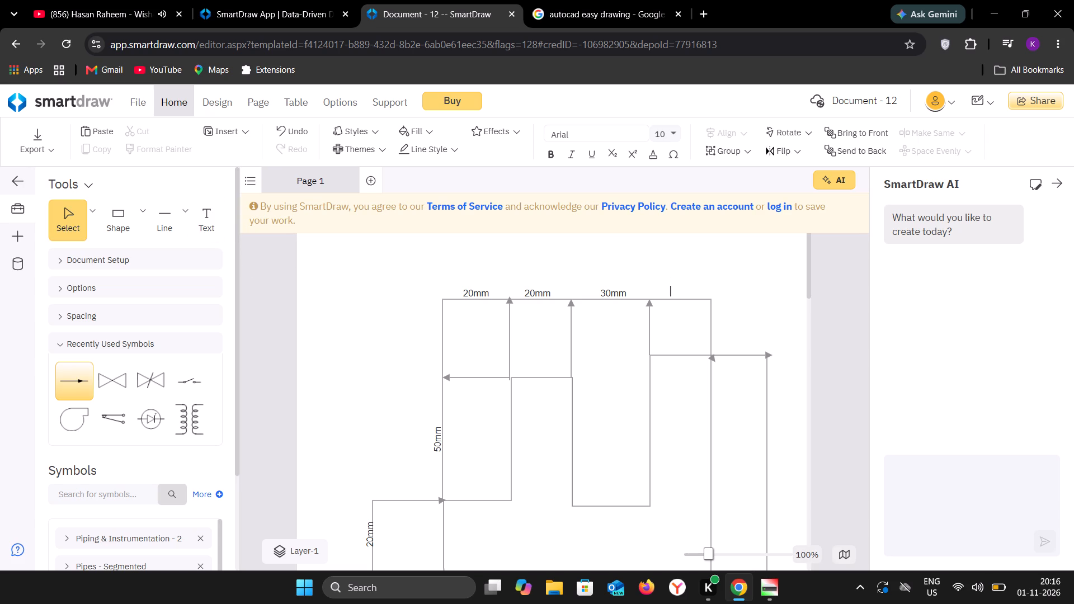
key("Return")
key("BackSpace")
type("30mm")
left_click(734, 286)
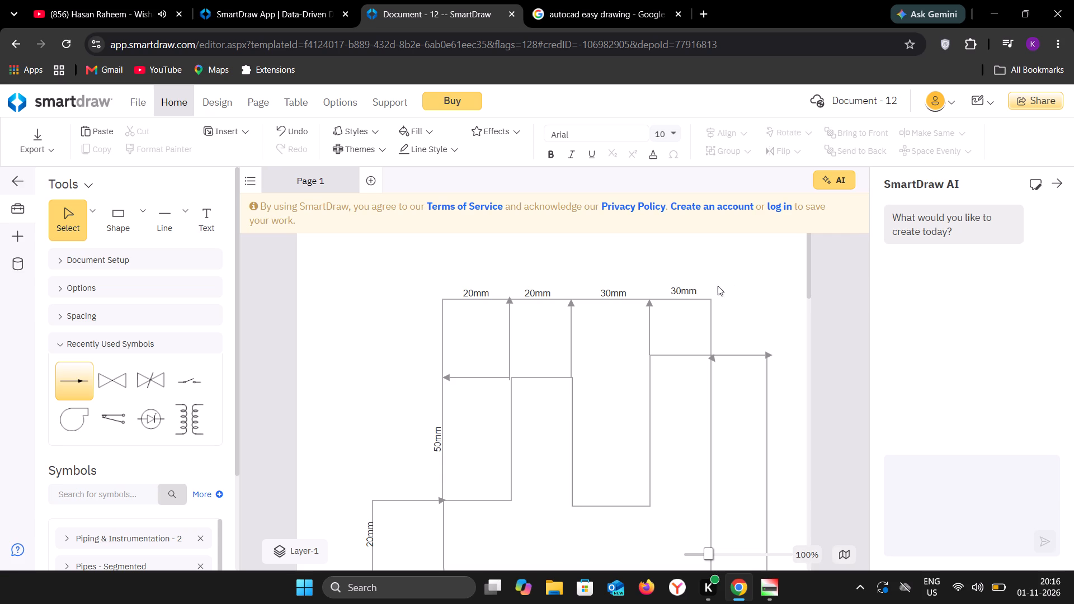
left_click(690, 291)
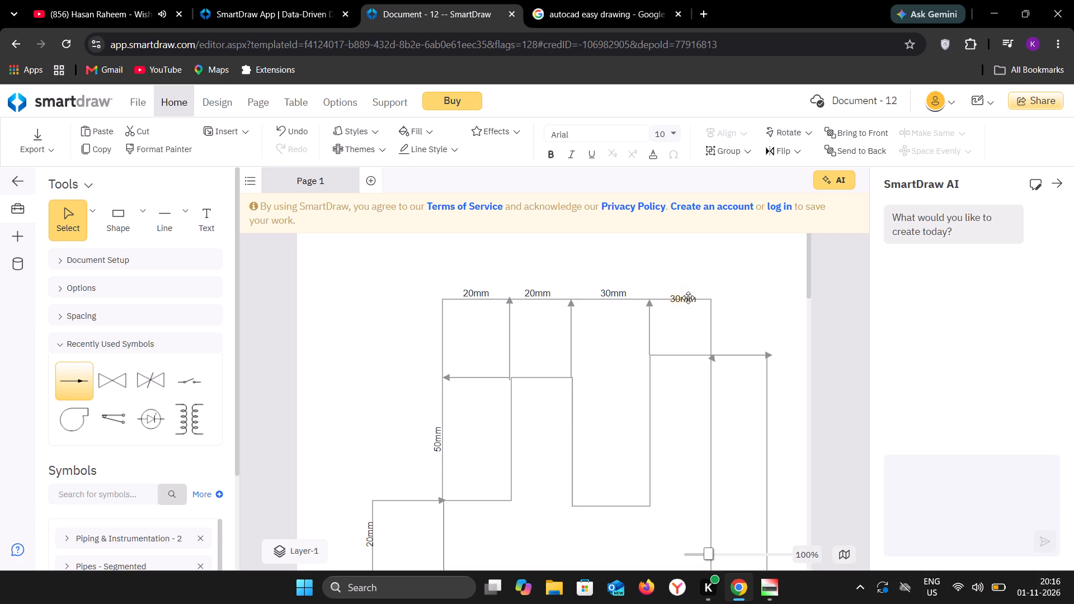
left_click(750, 291)
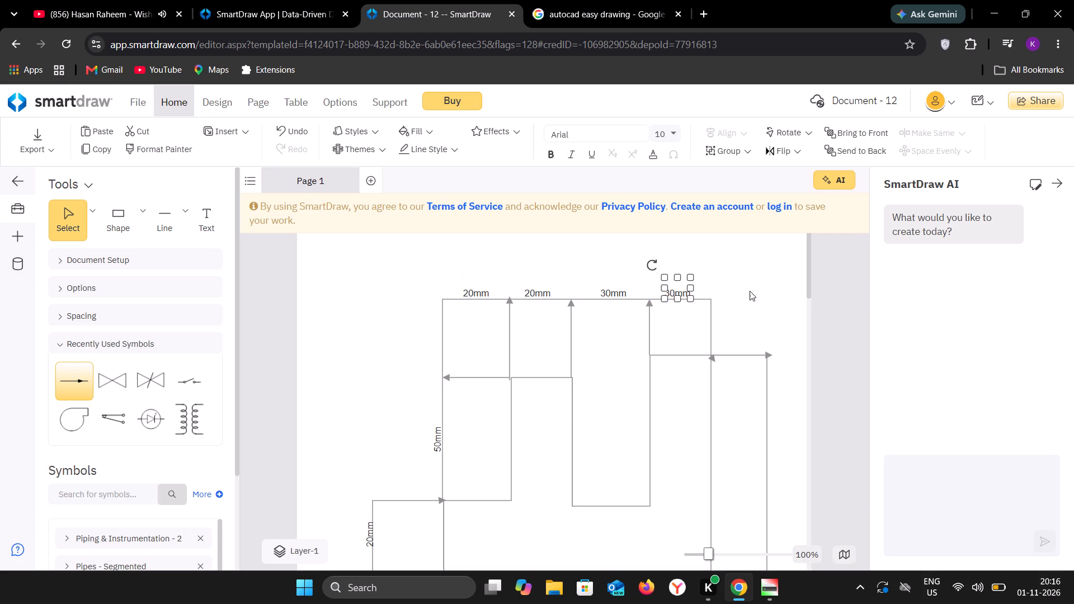
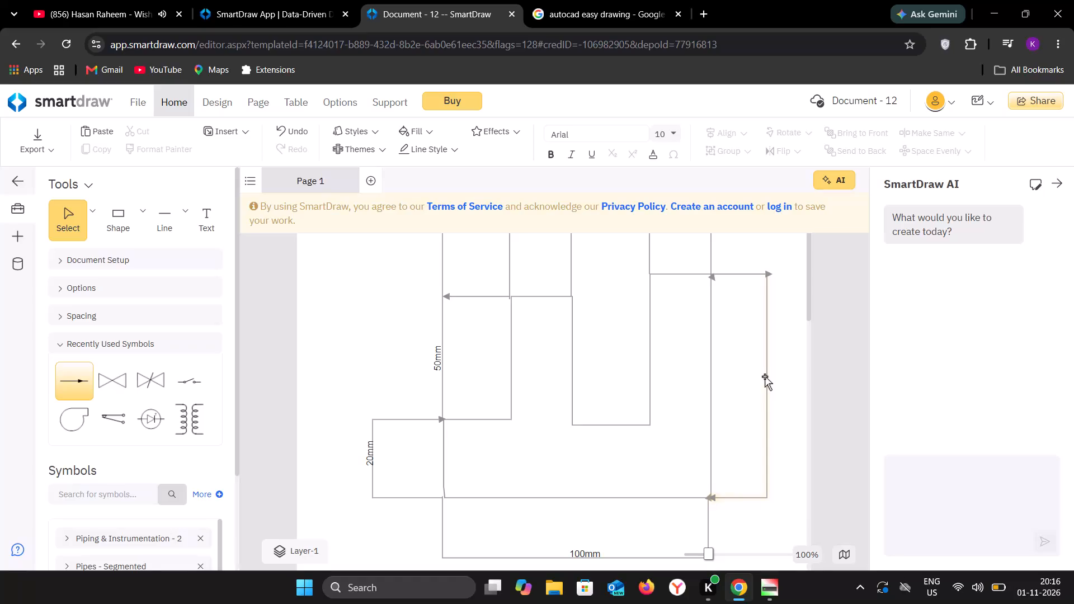
Raise the bottom edge of the first outline's notch slightly above the left step's level, unlocking the outline for this and relocking it.
left_click(582, 8)
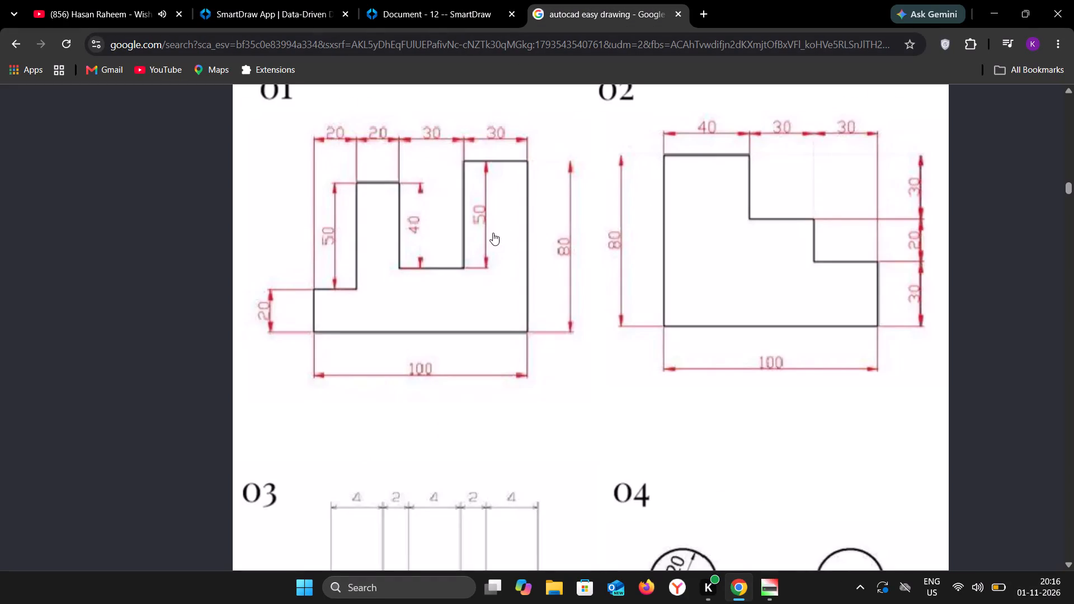
left_click(458, 3)
left_click(559, 3)
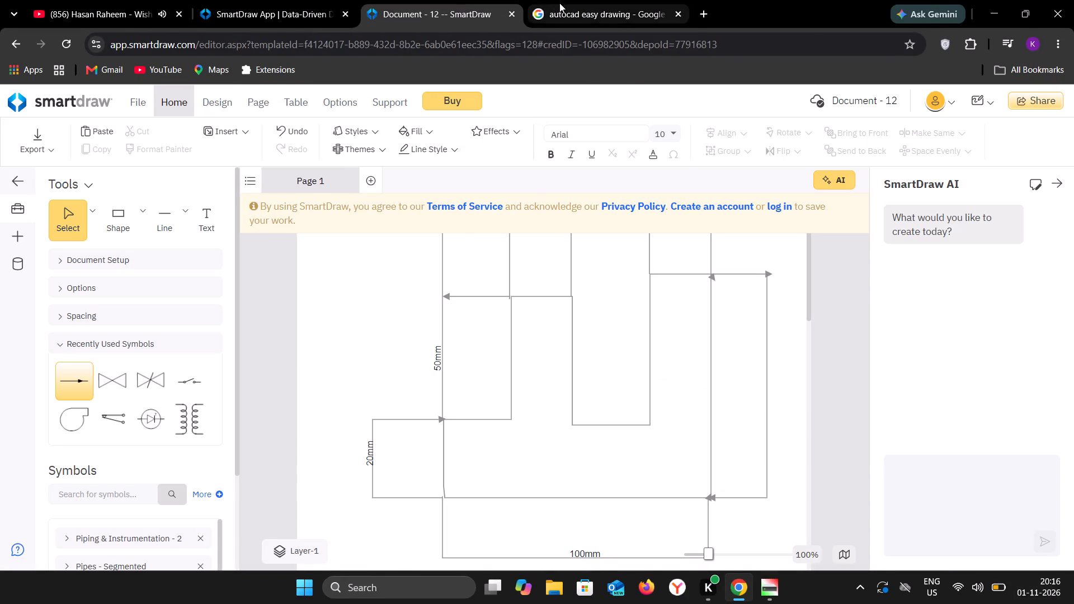
left_click(458, 0)
left_click(612, 426)
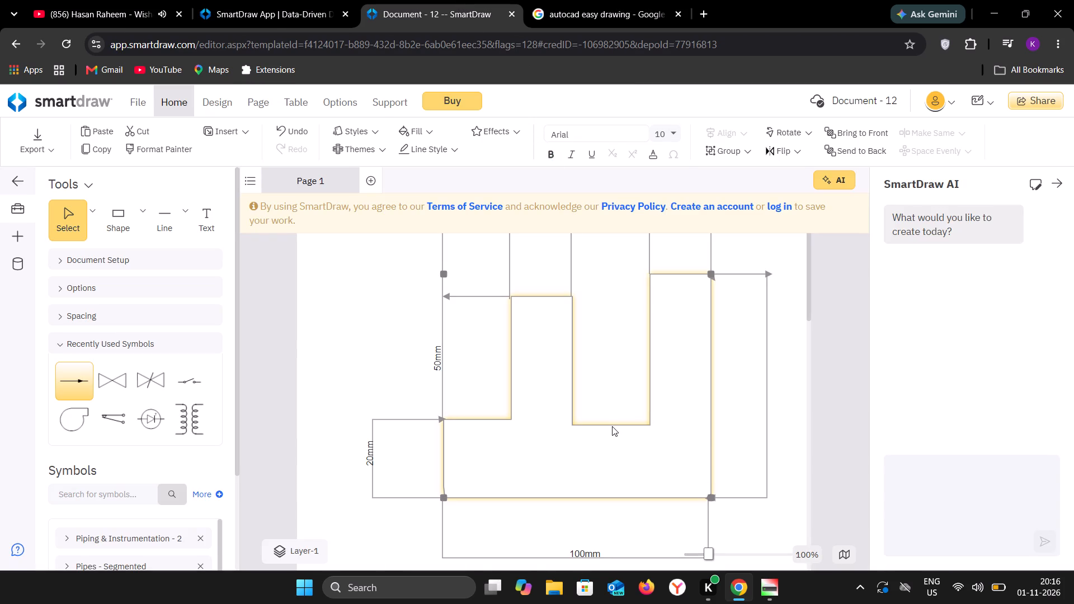
right_click(611, 458)
left_click(641, 459)
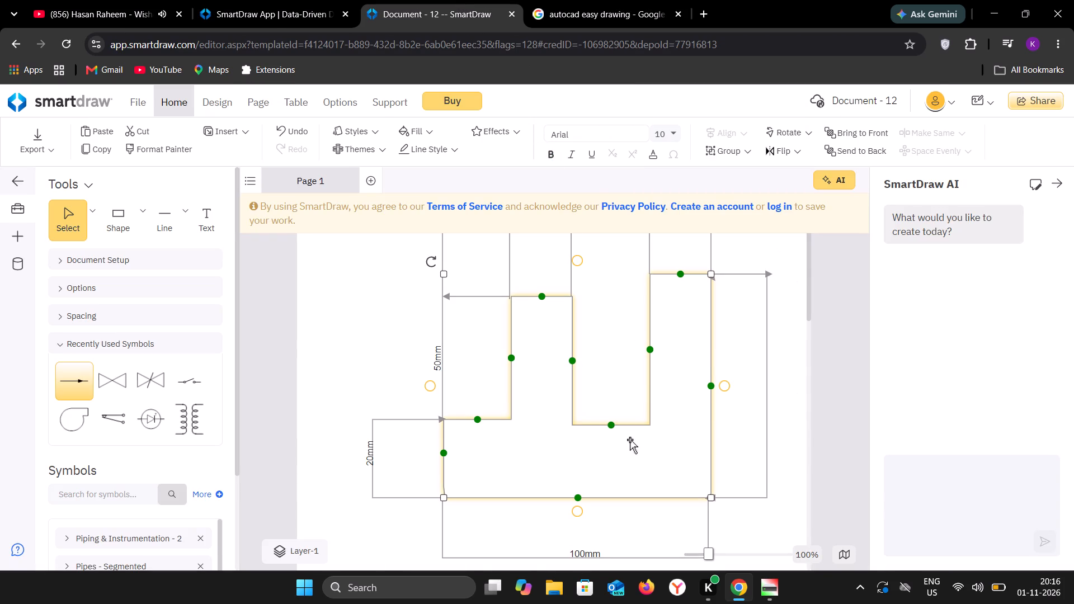
left_click_drag(613, 427, 613, 424)
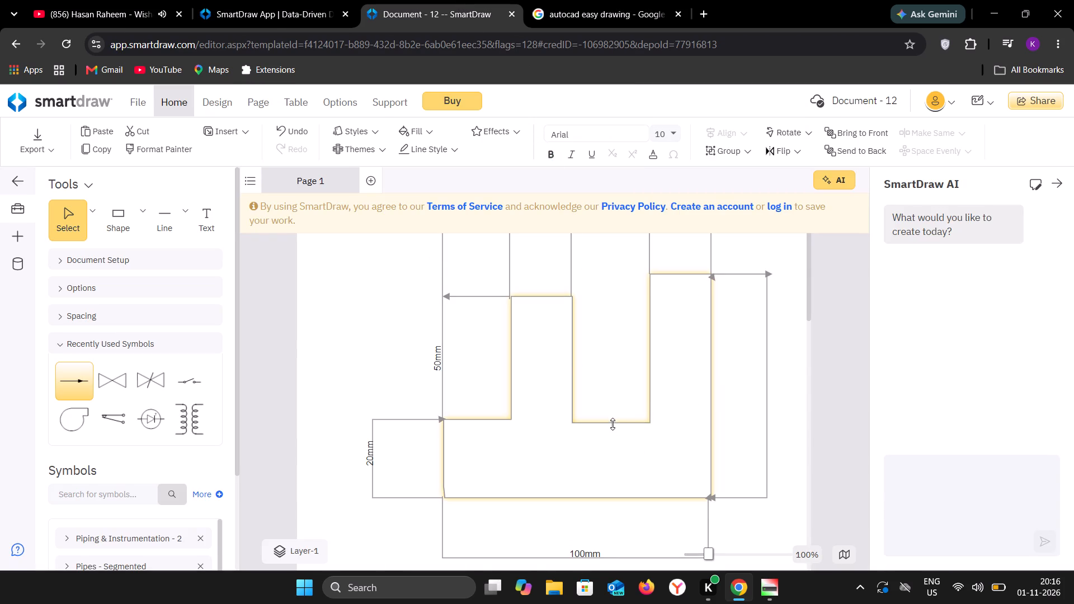
left_click_drag(613, 424, 613, 402)
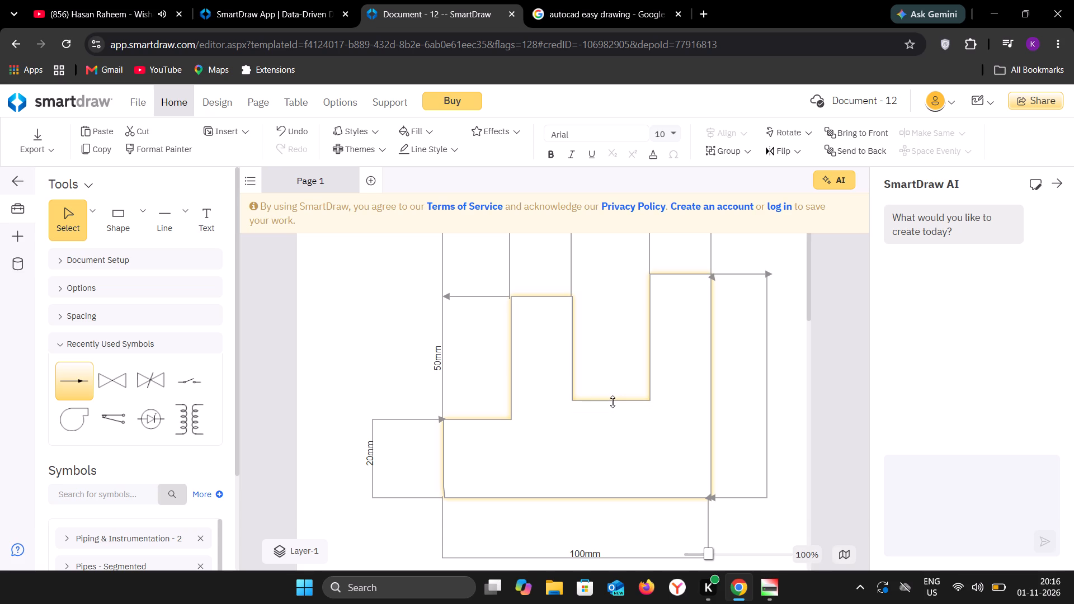
left_click_drag(613, 402, 611, 408)
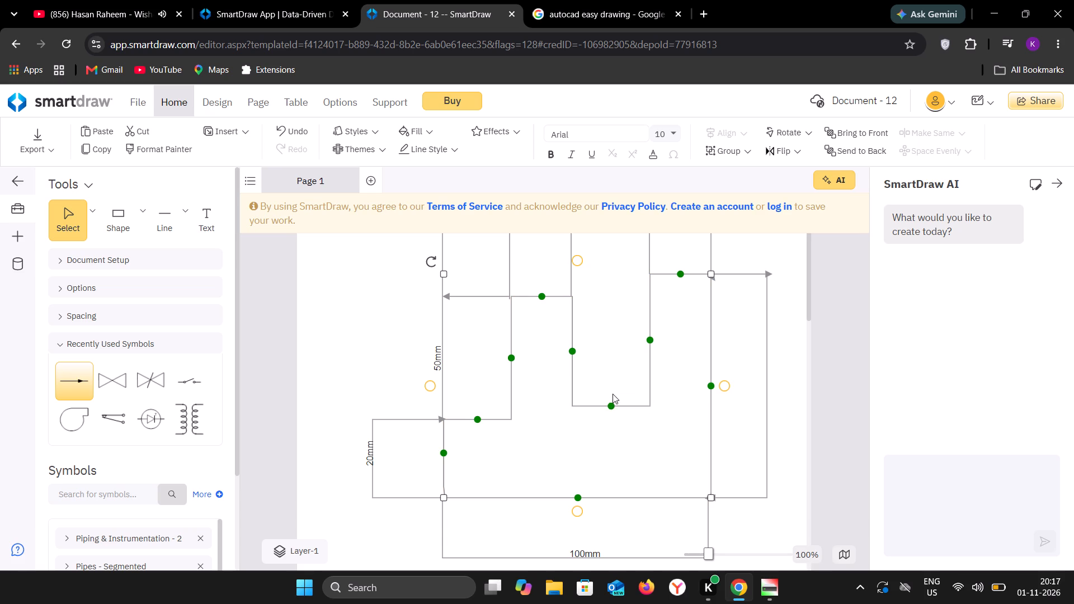
right_click(650, 478)
left_click(707, 474)
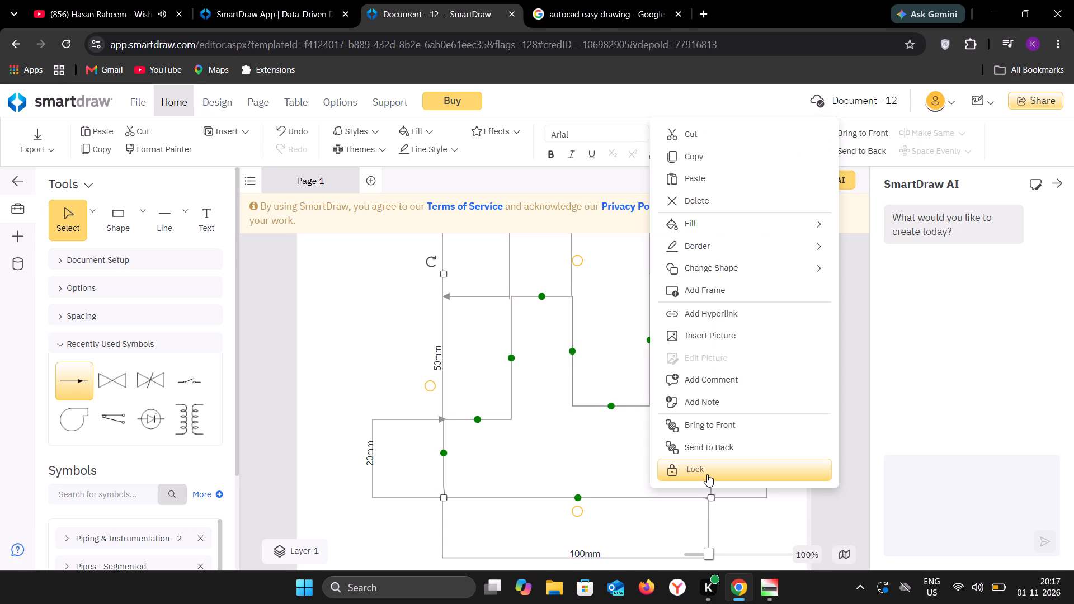
Draw a dimension line from the second step's upper corner horizontally to mid-notch, then straight down to the notch's bottom edge.
scroll(669, 453, "up", 2)
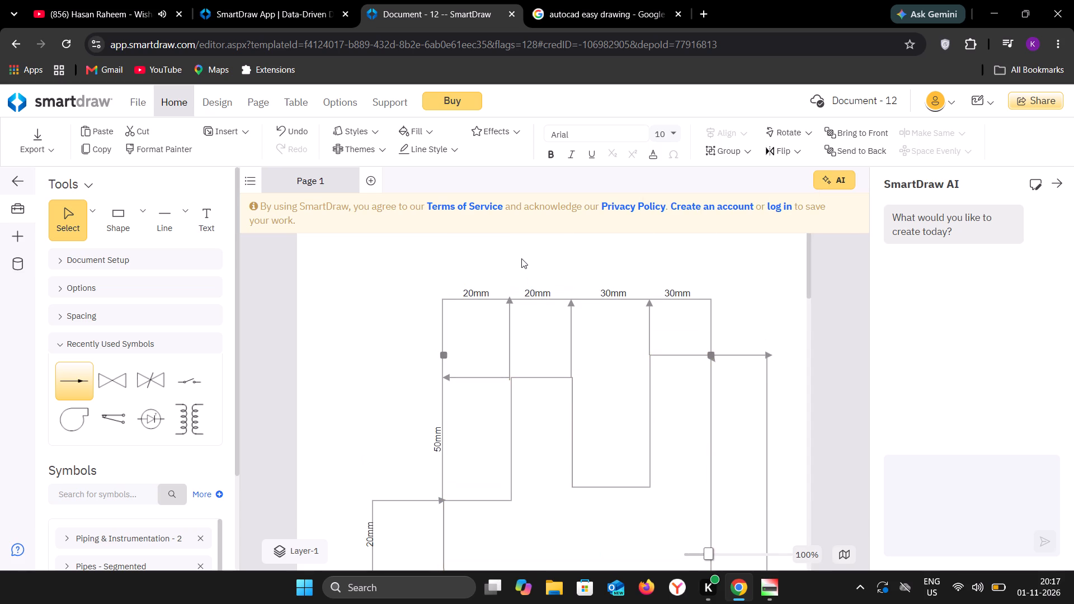
left_click(183, 207)
left_click(268, 331)
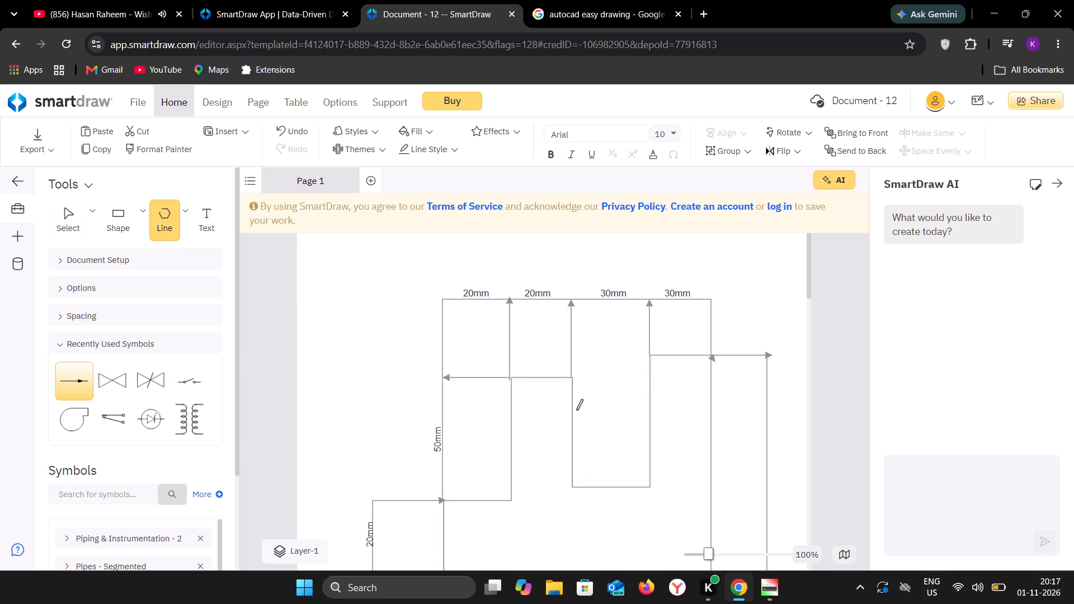
left_click(572, 379)
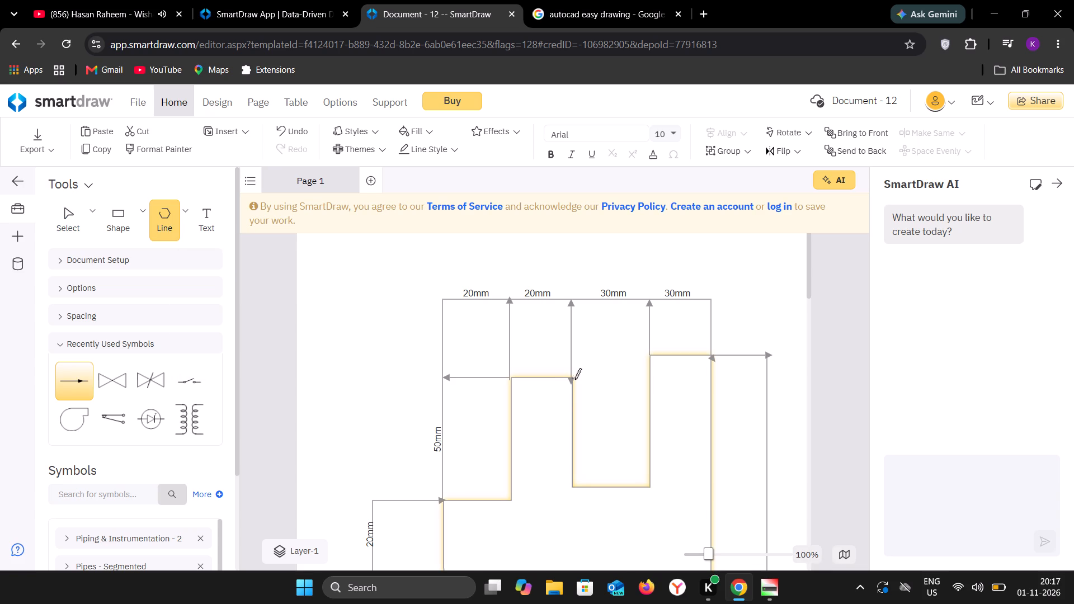
left_click(618, 379)
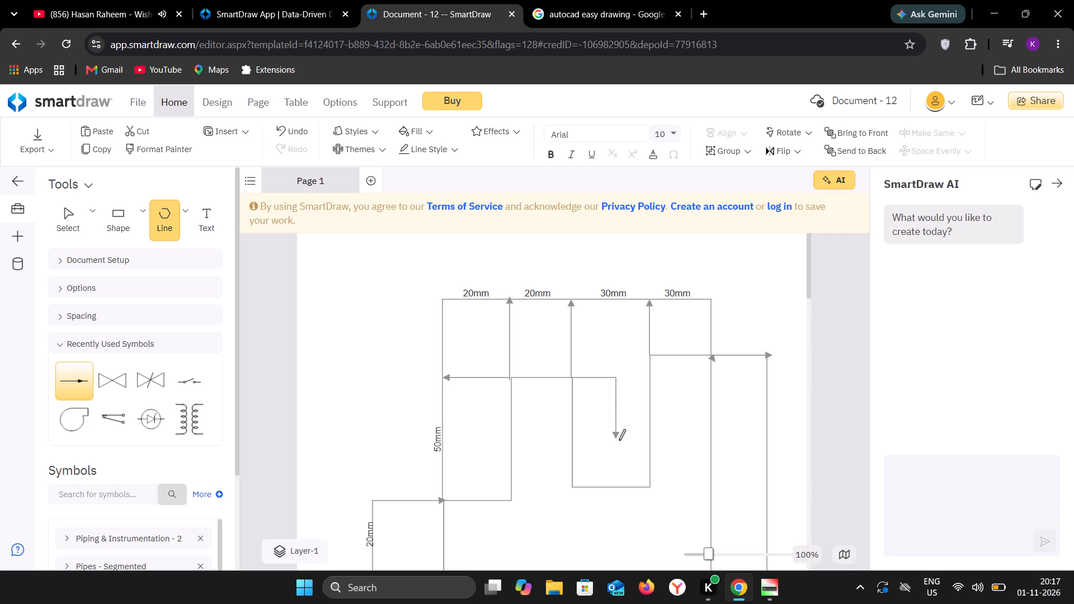
left_click(609, 493)
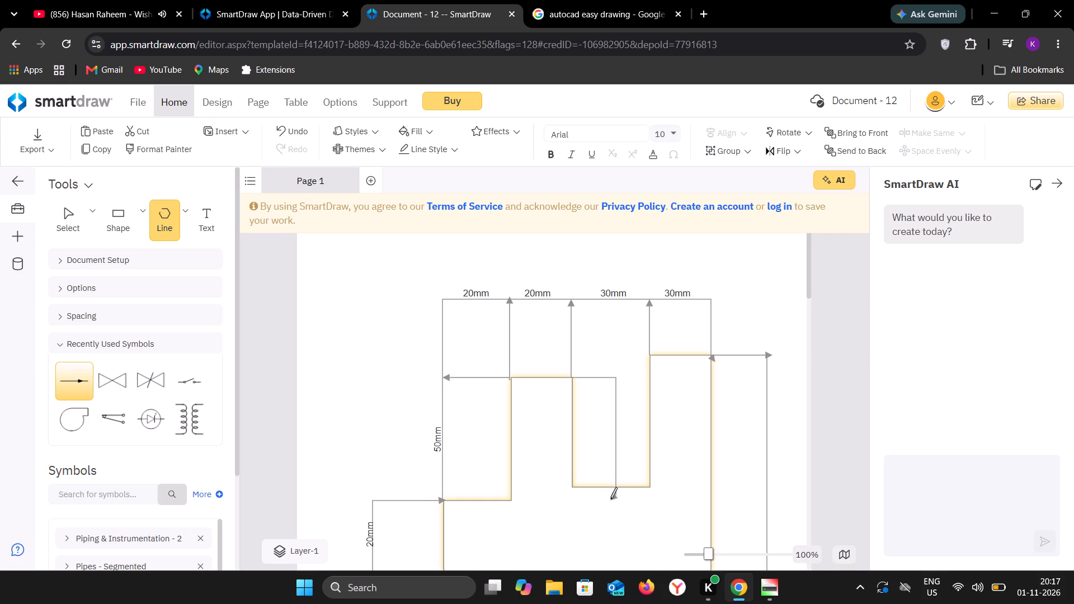
key("Escape")
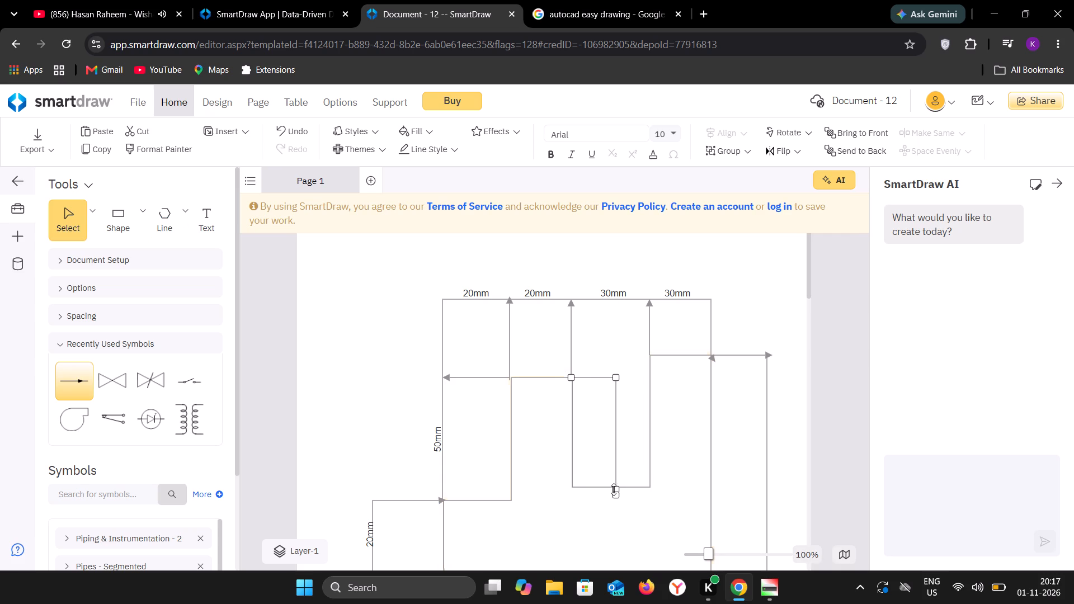
left_click(649, 528)
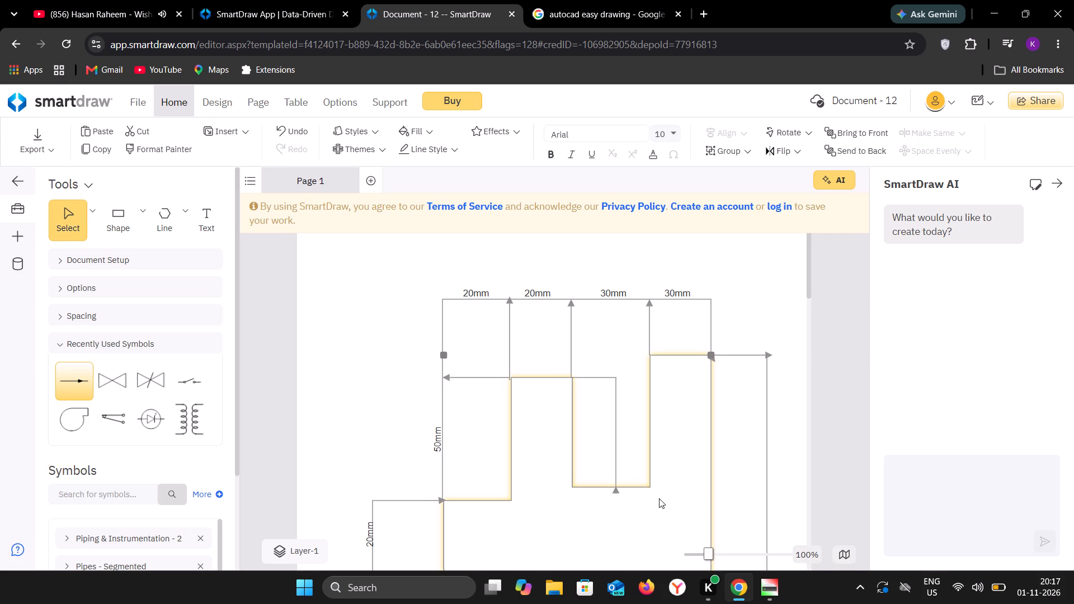
Add the text "40mm" inside the first outline's notch, beside the middle of its vertical dimension line.
scroll(659, 498, "down", 1)
left_click(665, 426)
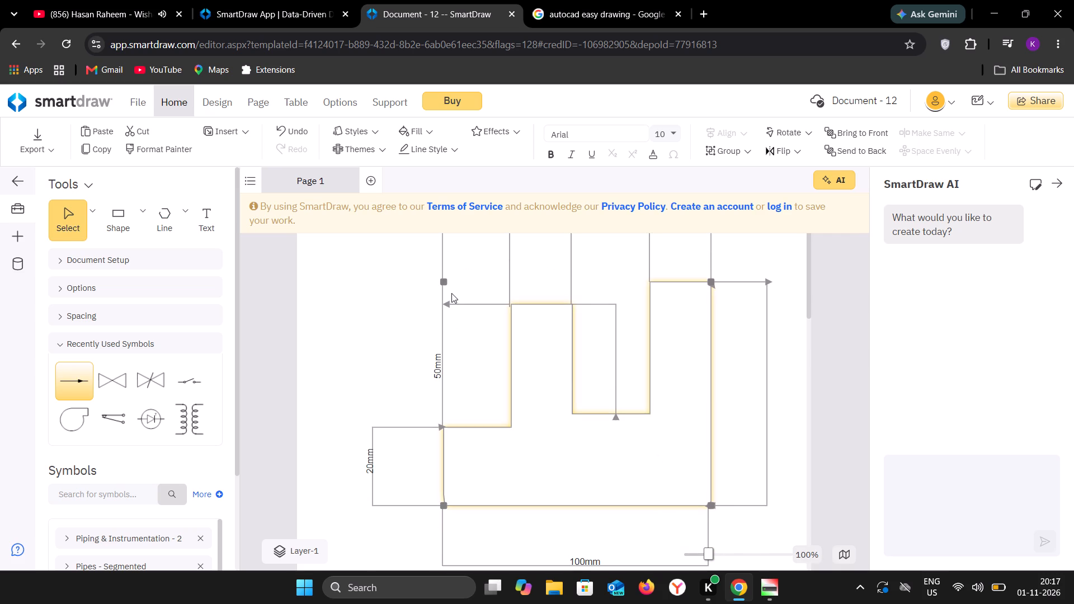
left_click(209, 226)
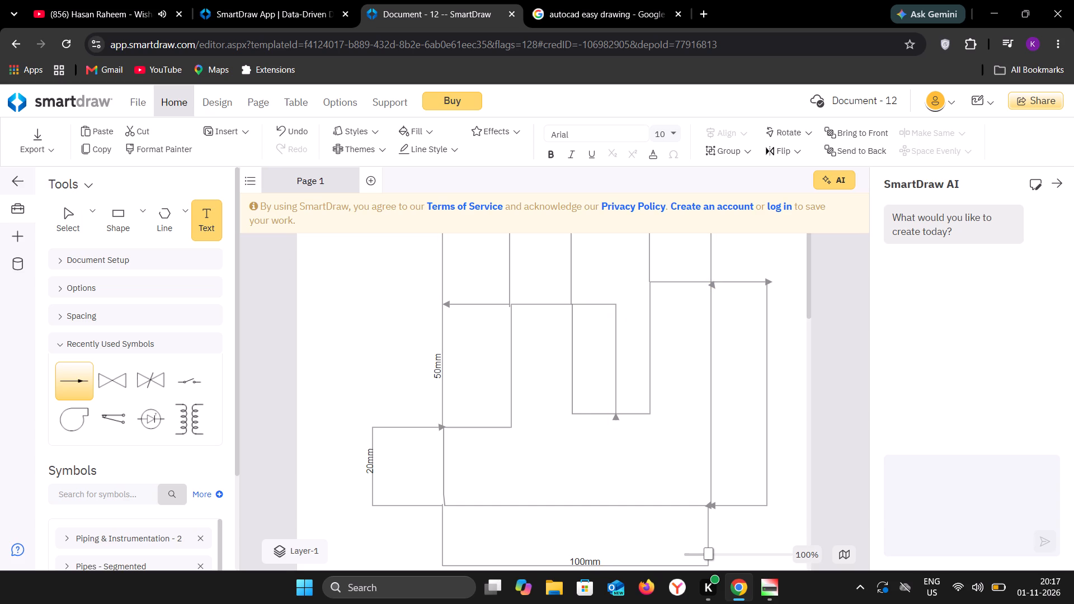
left_click(624, 328)
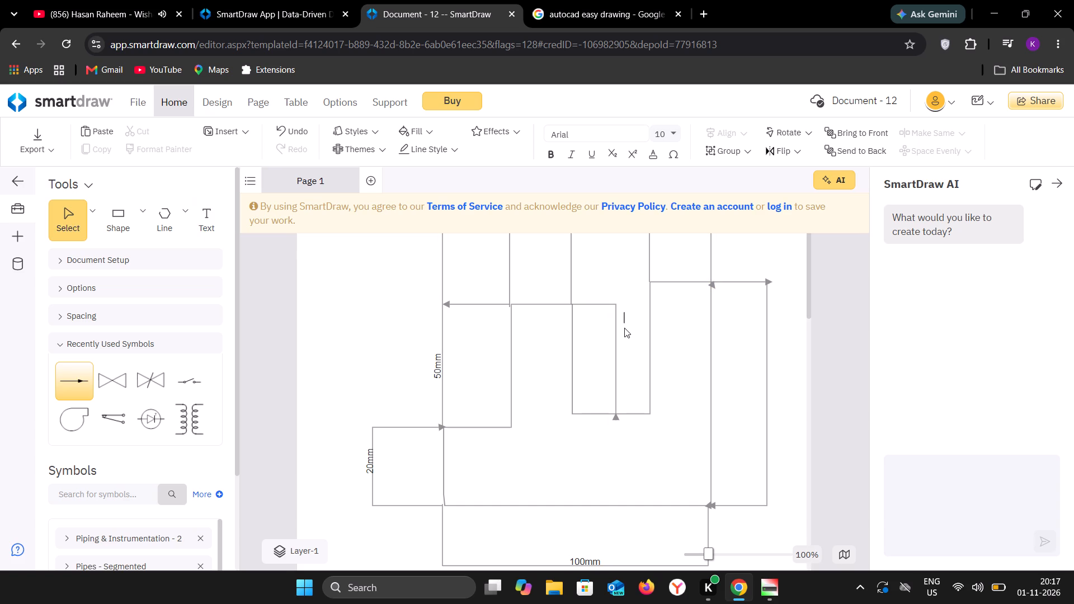
type("40mm")
double_click(670, 331)
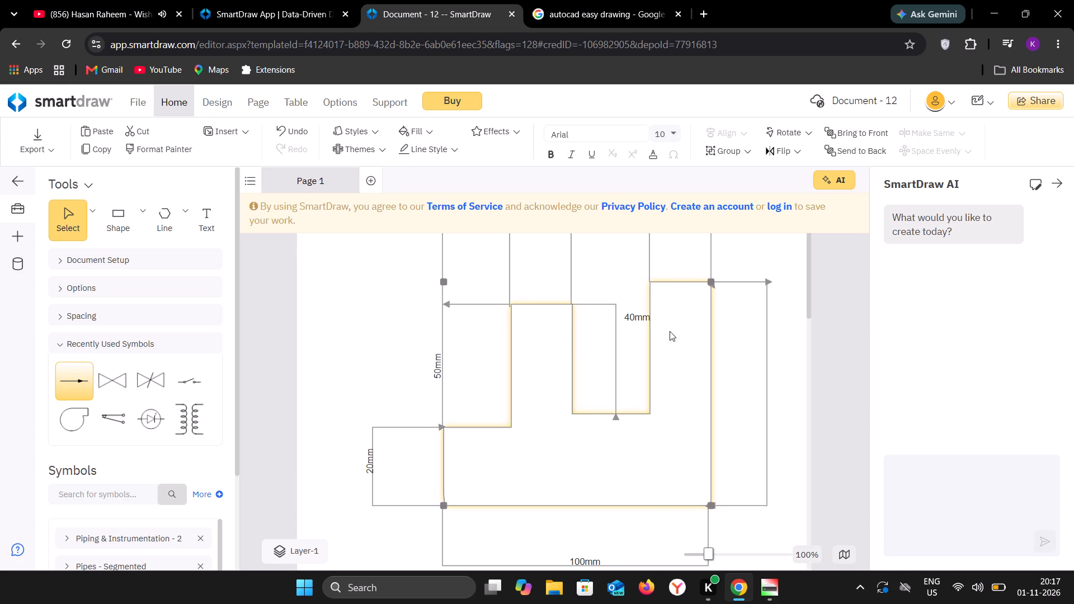
left_click_drag(638, 316, 630, 345)
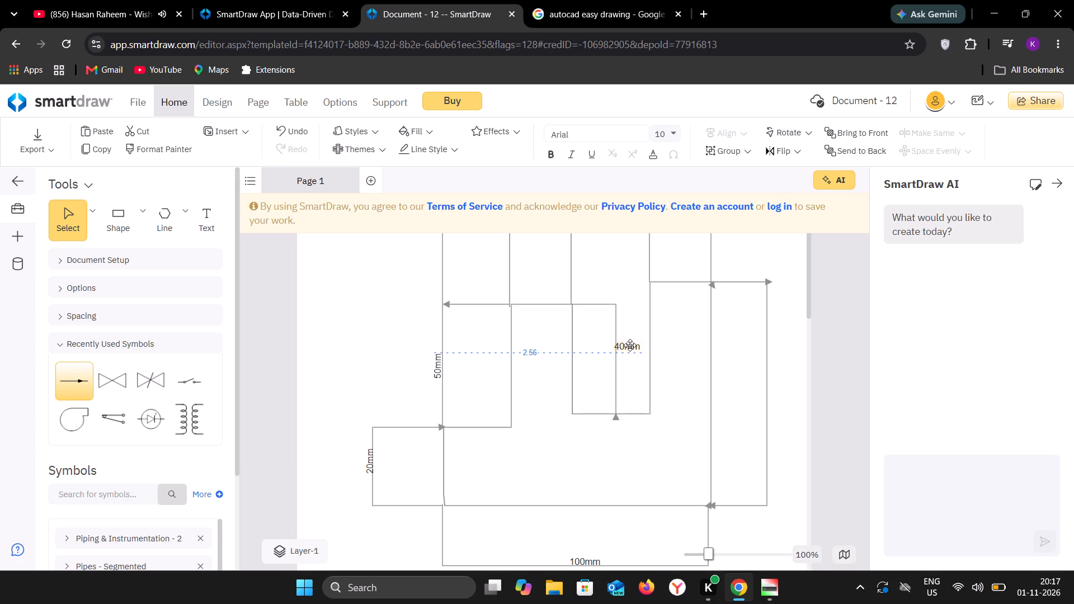
left_click_drag(630, 345, 633, 356)
Rotate the "40mm" label to about 270° and place it along the notch's vertical dimension line.
left_click_drag(606, 341, 651, 330)
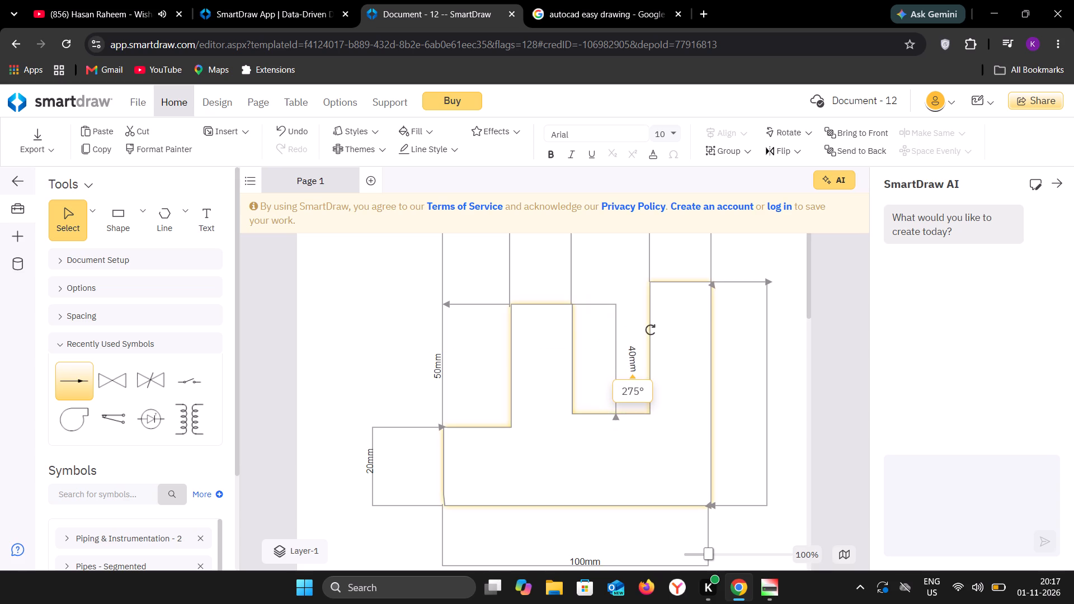
left_click_drag(651, 330, 653, 331)
left_click_drag(653, 331, 652, 331)
left_click_drag(631, 356, 624, 360)
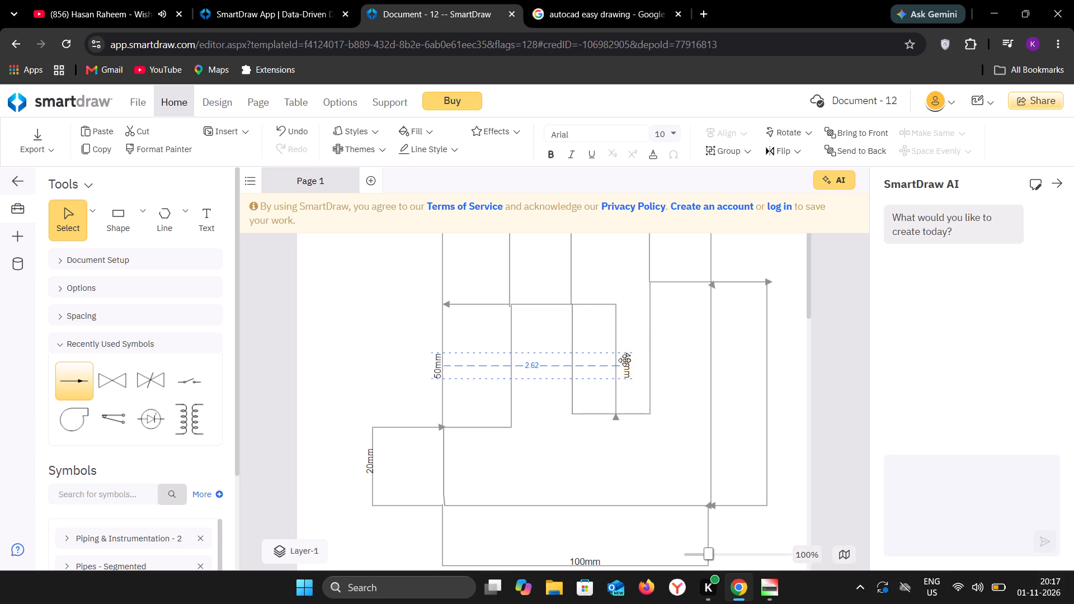
left_click_drag(624, 360, 619, 360)
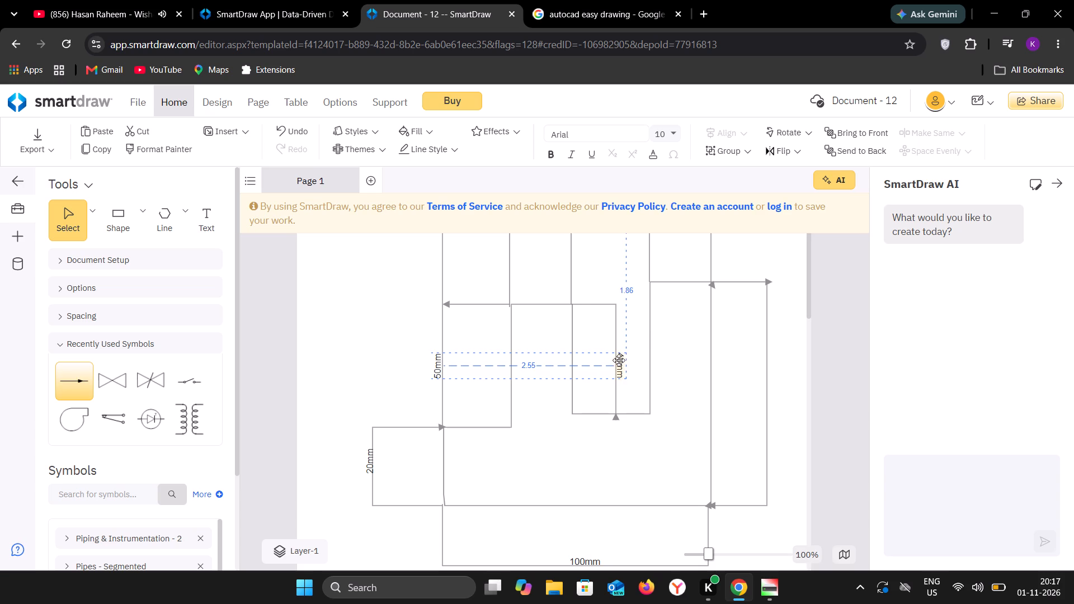
left_click_drag(619, 360, 620, 360)
left_click(696, 351)
Compare the first outline's dimension lines and labels with reference drawing 01 for missing dimensions.
scroll(696, 351, "up", 1)
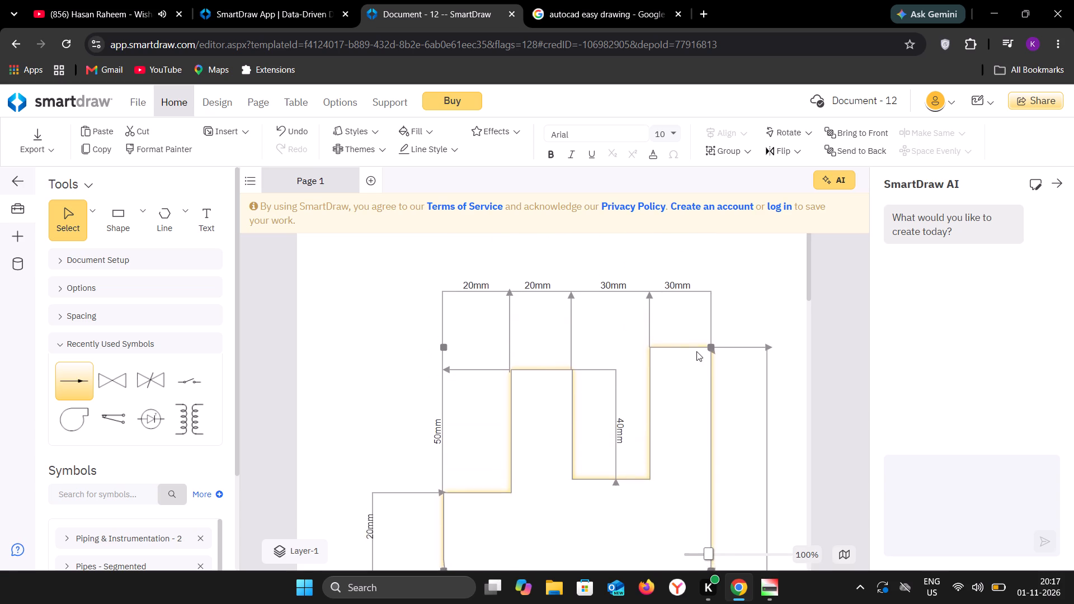
scroll(696, 351, "up", 1)
scroll(765, 322, "down", 1)
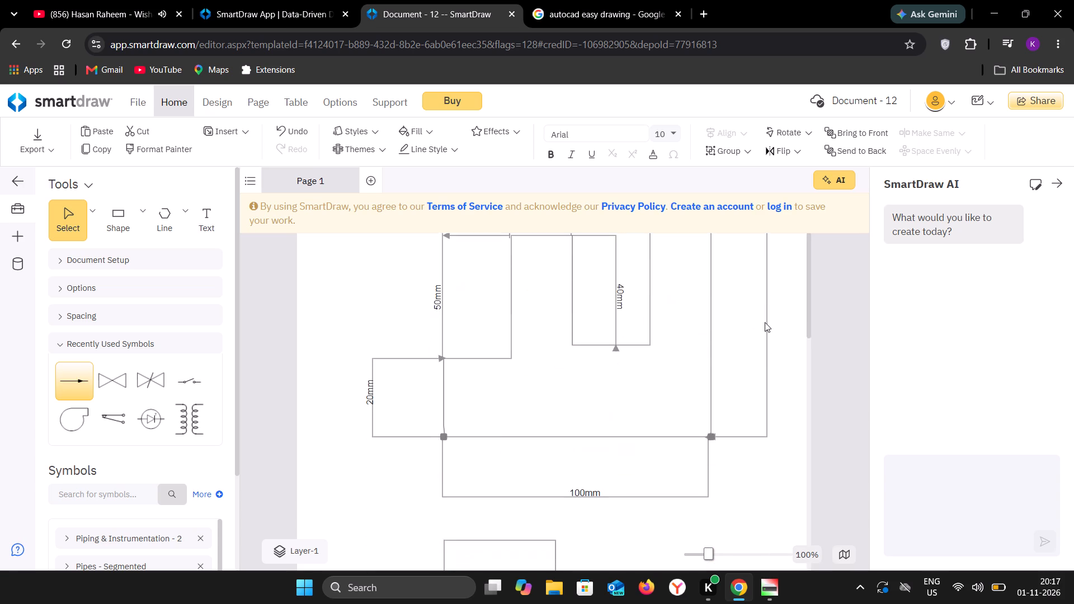
scroll(765, 322, "down", 1)
left_click(588, 10)
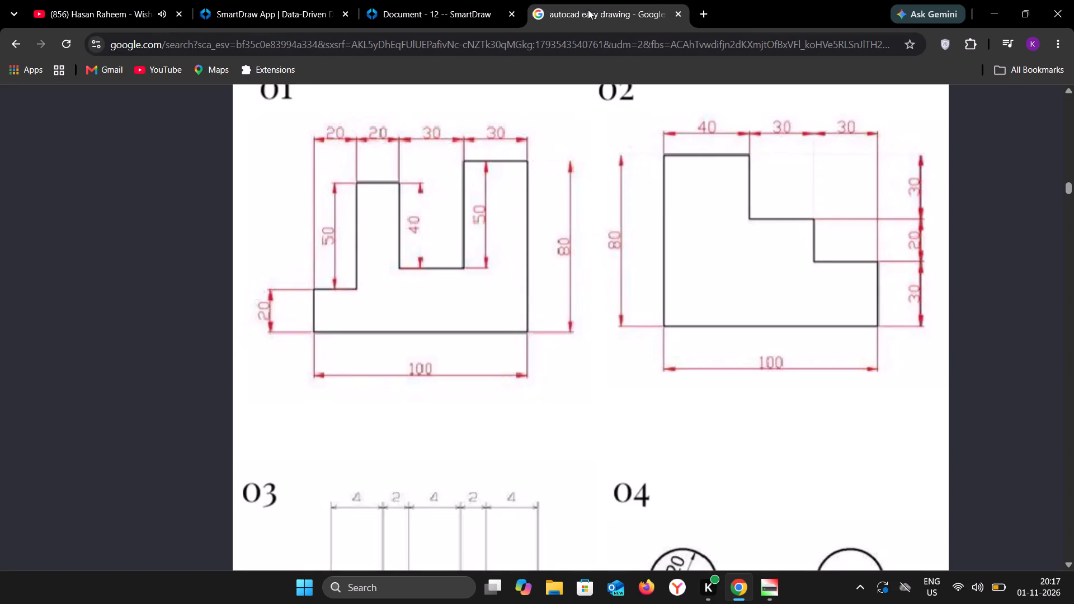
left_click(456, 11)
scroll(648, 333, "down", 1)
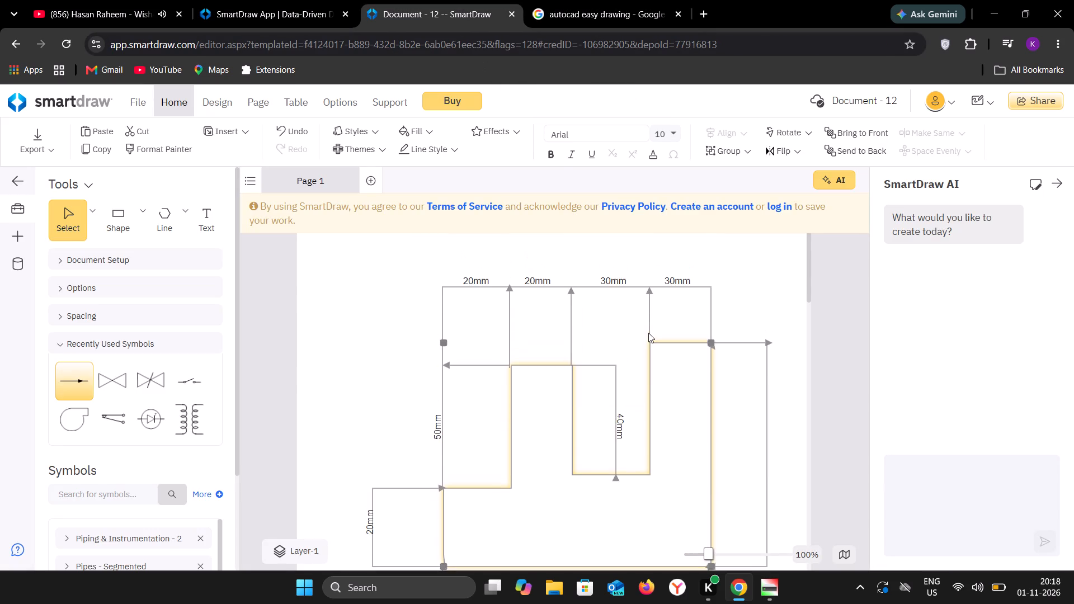
scroll(648, 333, "down", 1)
scroll(648, 333, "up", 6)
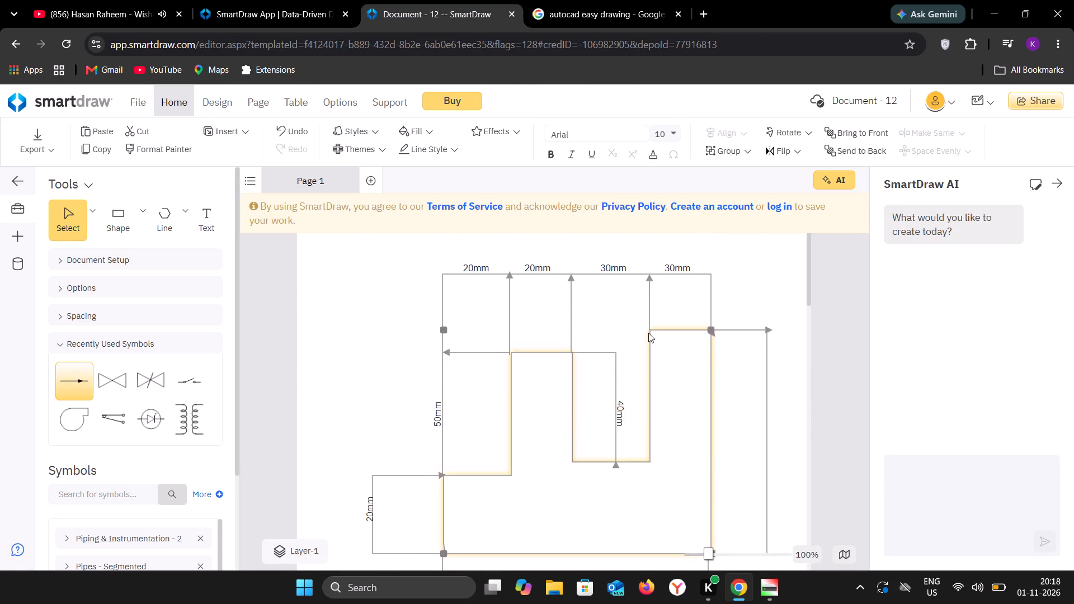
scroll(648, 333, "up", 1)
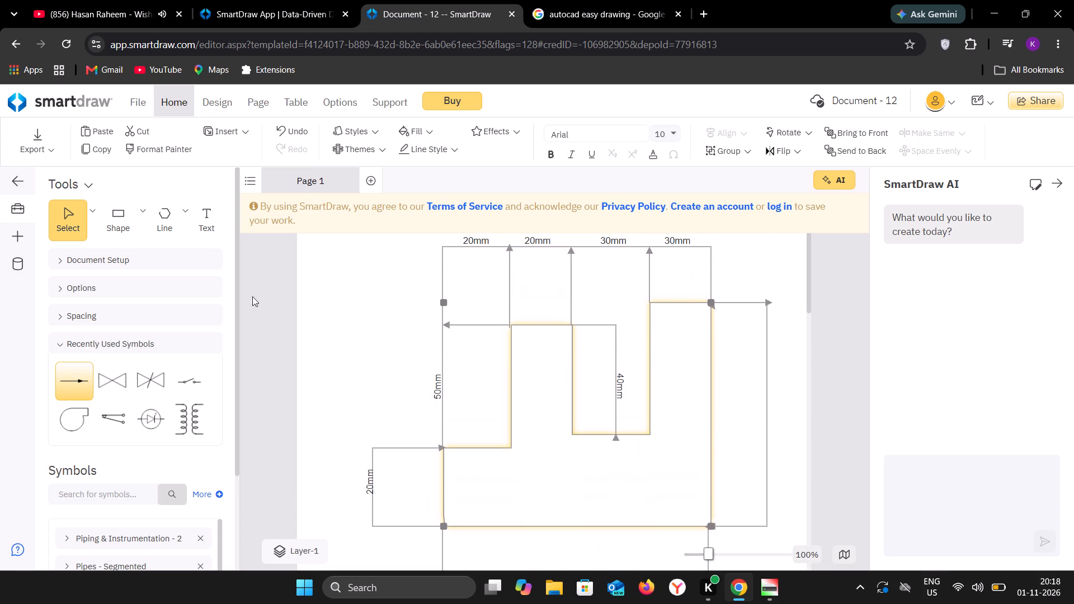
Add the text "80mm" beside the overall-height dimension line to the right of the first outline.
left_click(206, 220)
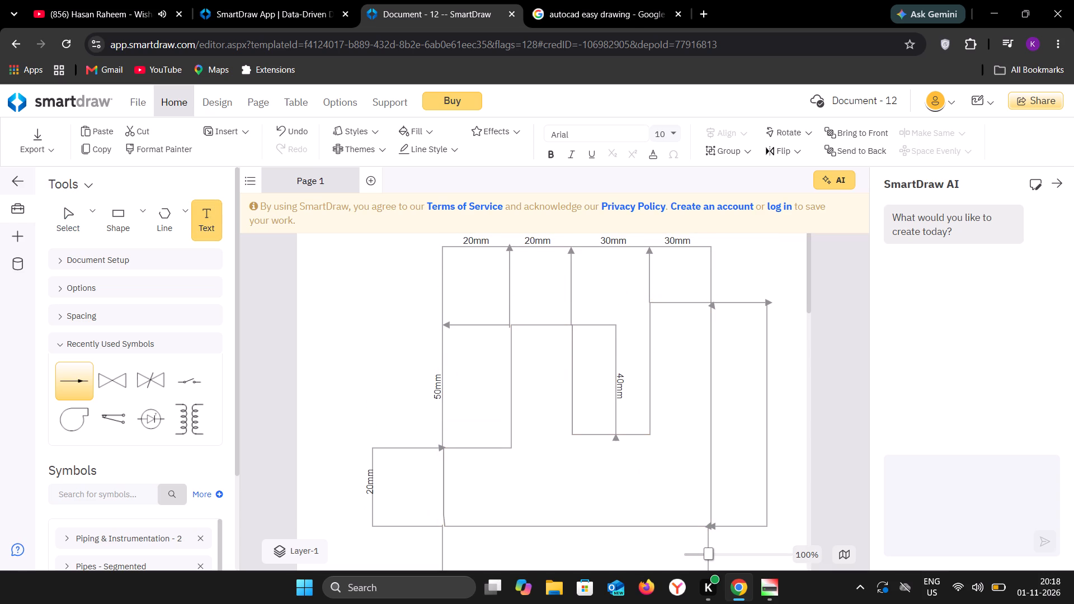
left_click(776, 348)
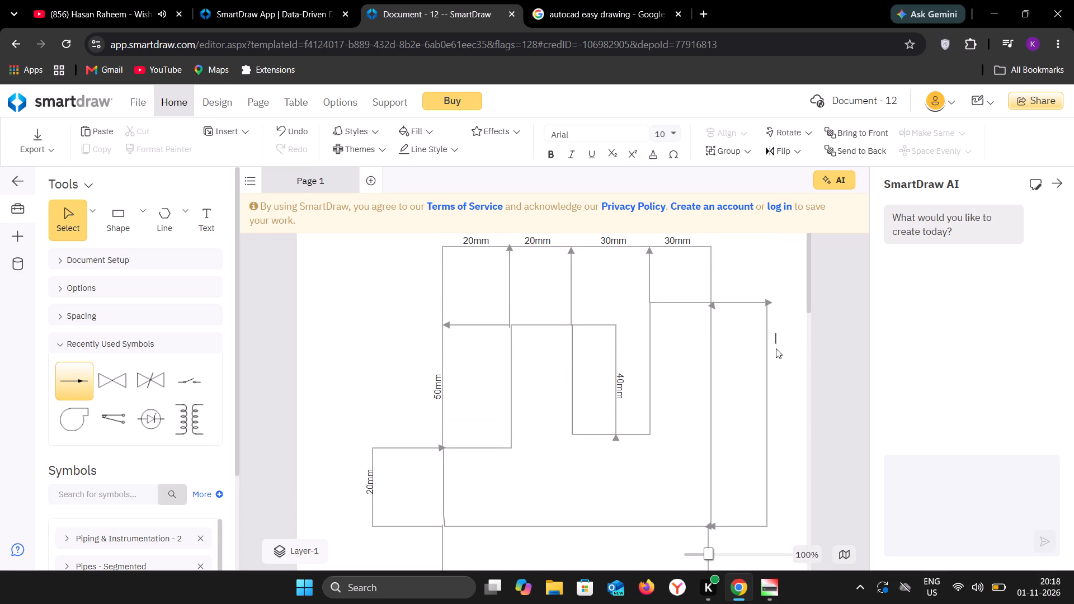
type("80")
type("mm")
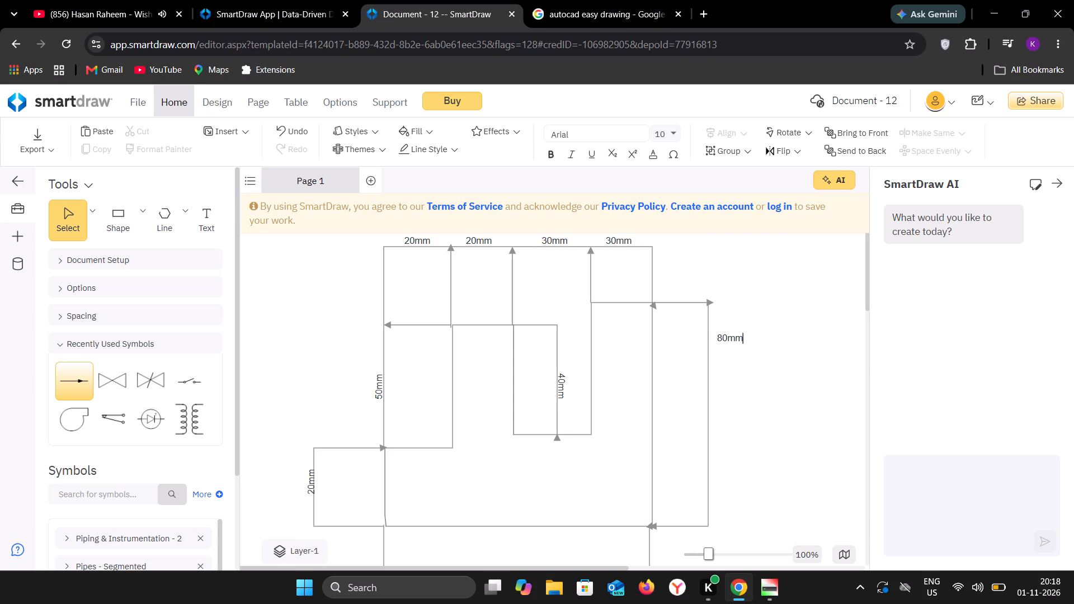
left_click(737, 333)
left_click(755, 340)
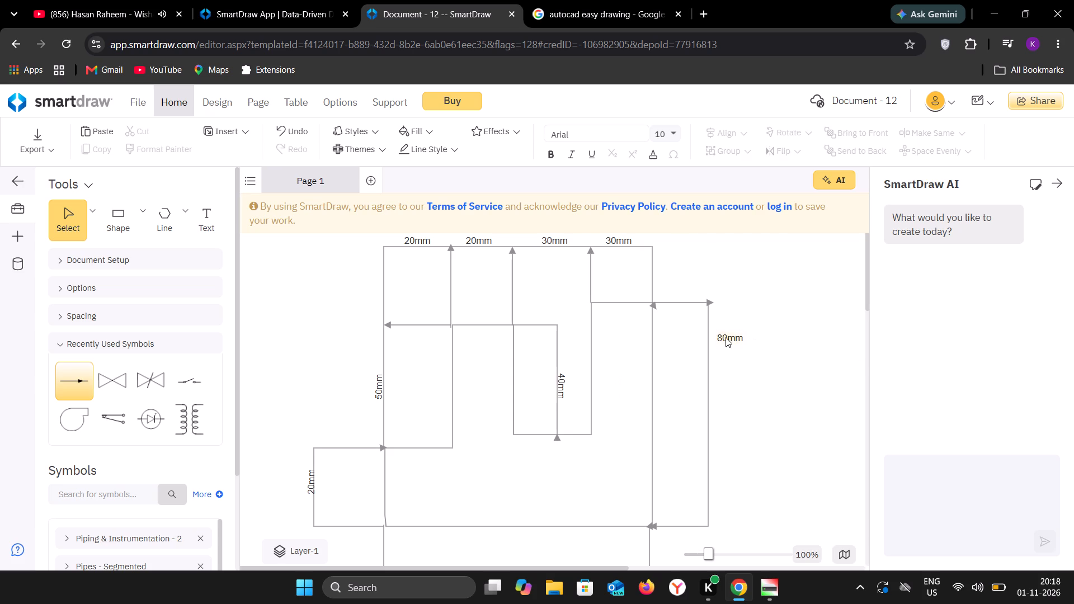
Rotate the "80mm" label to about 270° and place it along the middle of the overall-height dimension line.
left_click(720, 336)
left_click_drag(706, 322, 743, 320)
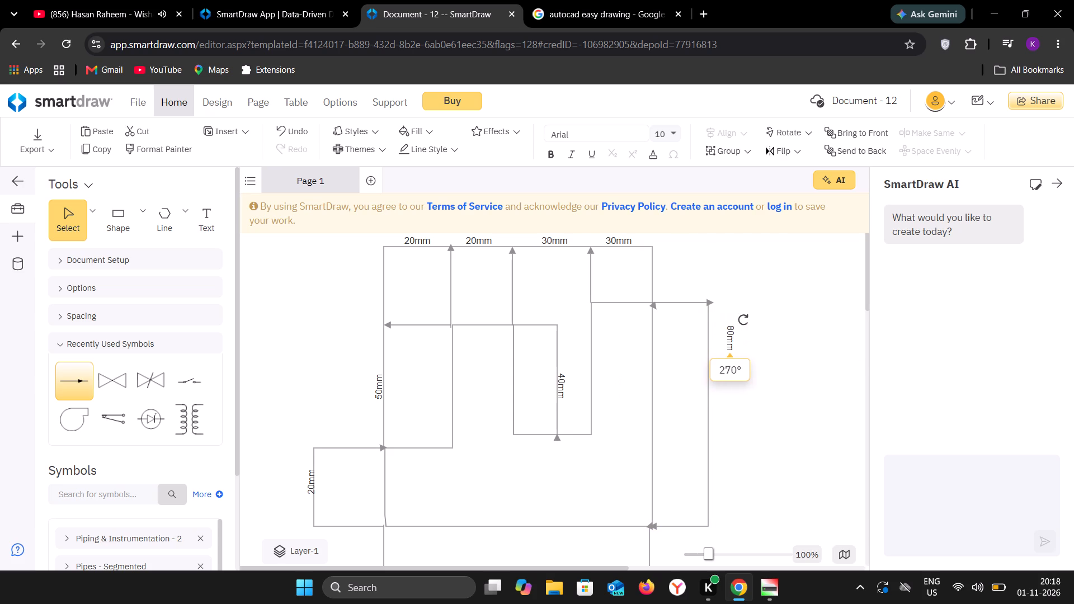
left_click_drag(743, 320, 741, 325)
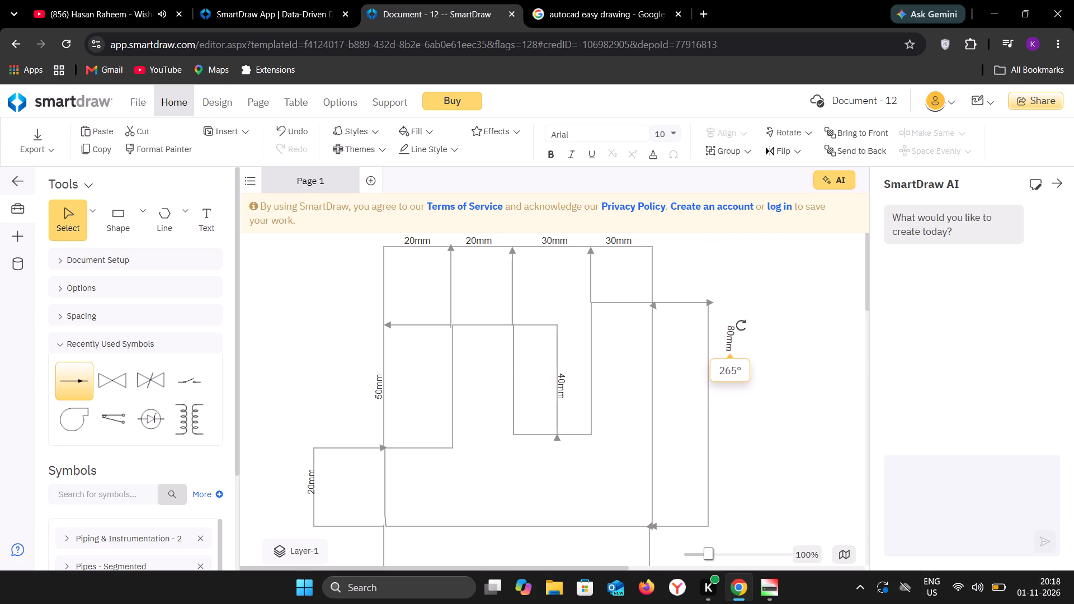
left_click_drag(741, 325, 738, 327)
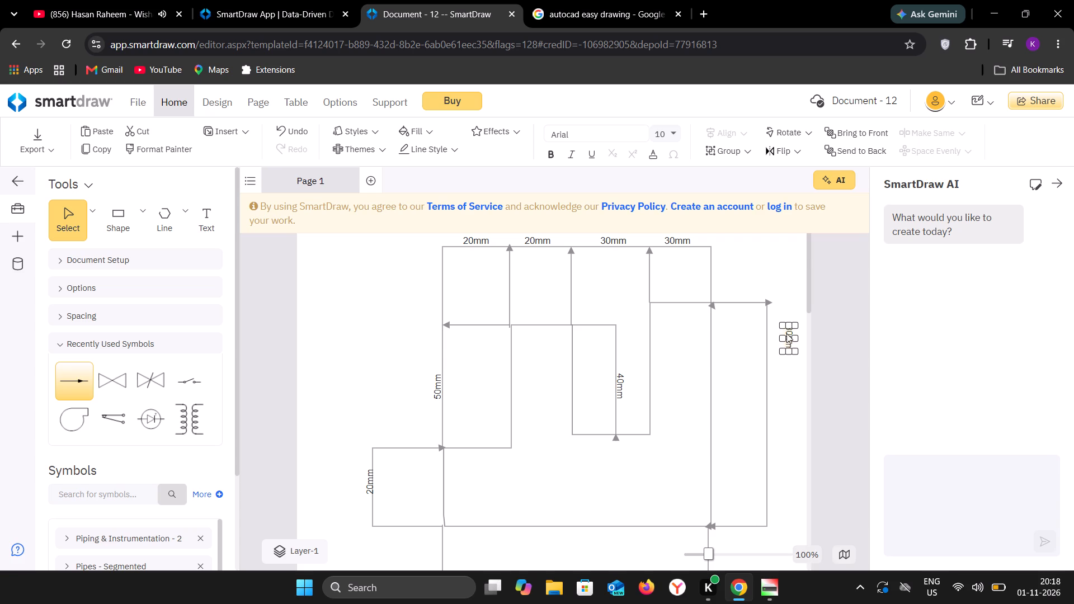
left_click_drag(790, 334, 789, 356)
left_click_drag(789, 356, 776, 400)
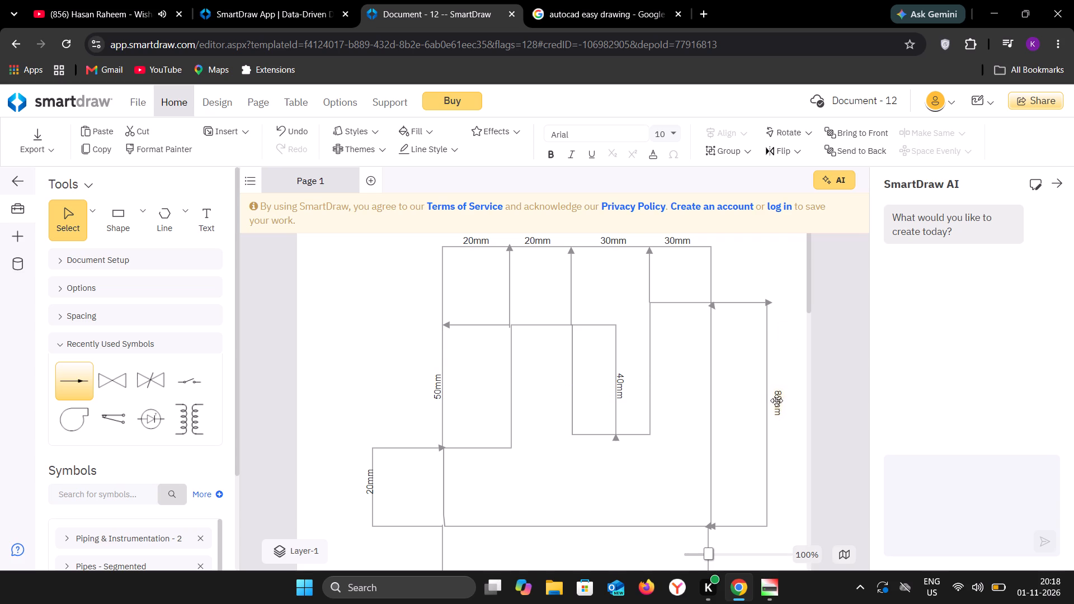
left_click_drag(776, 400, 775, 405)
left_click(775, 373)
Compare the undimensioned second outline with reference drawing 02 to see which dimensions it needs.
scroll(775, 373, "down", 1)
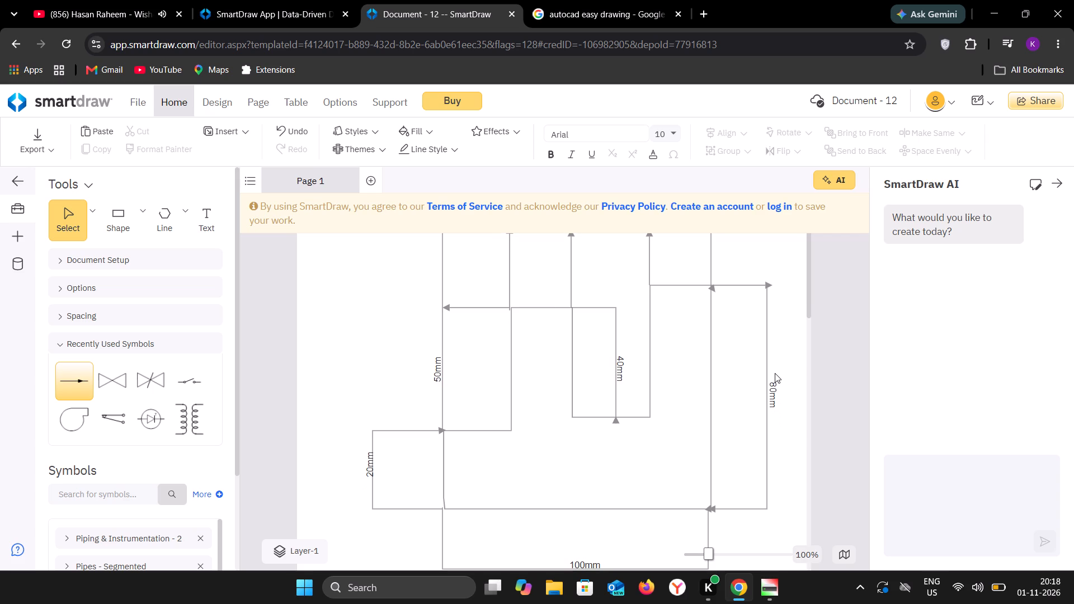
scroll(775, 373, "down", 1)
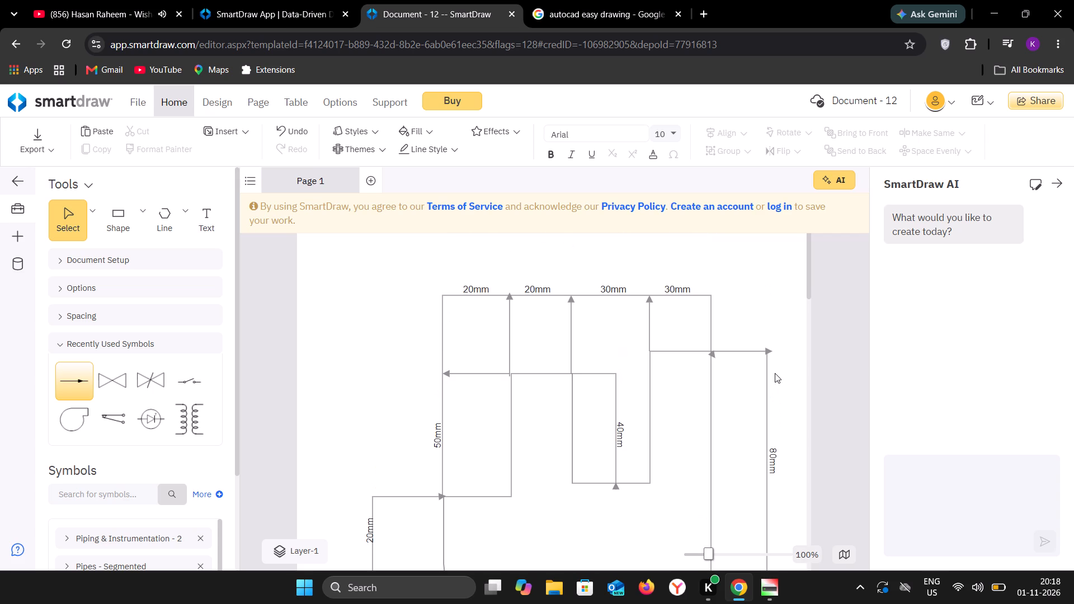
scroll(775, 373, "down", 1)
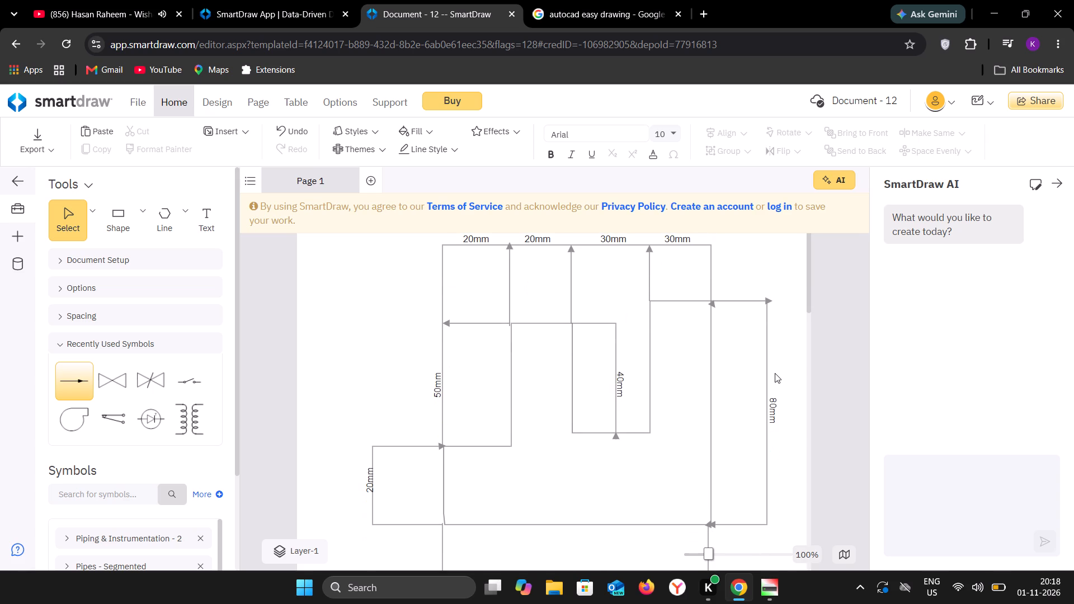
scroll(775, 373, "down", 2)
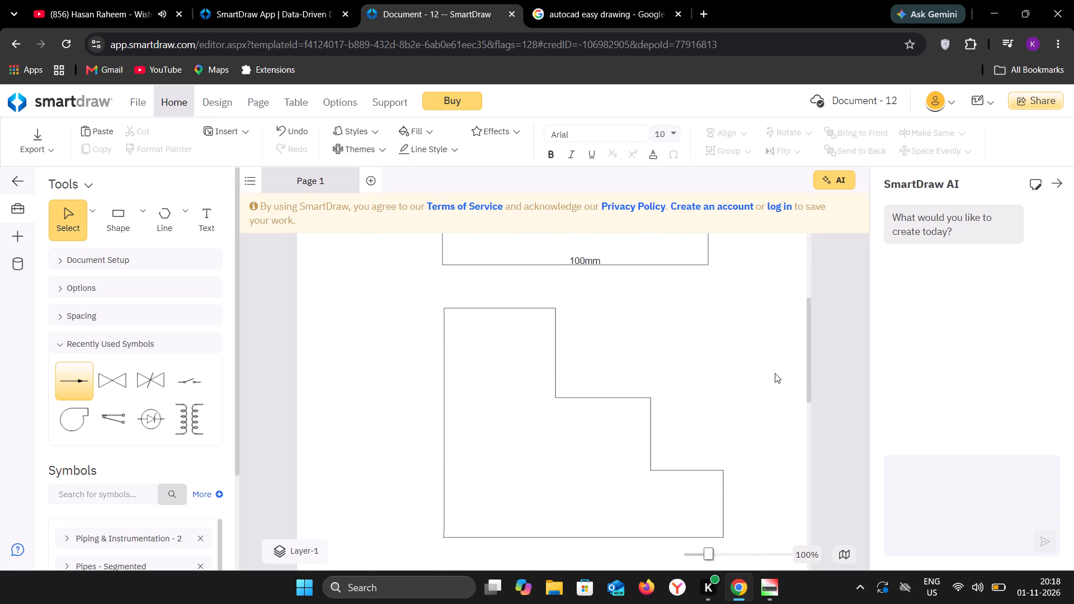
scroll(775, 373, "down", 3)
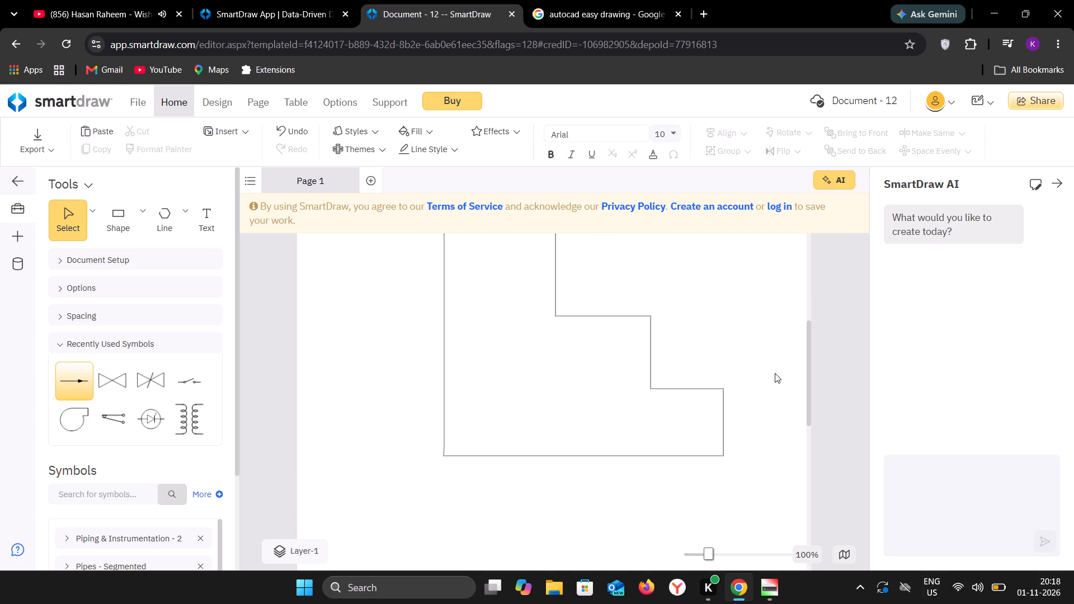
scroll(775, 373, "up", 1)
left_click(573, 8)
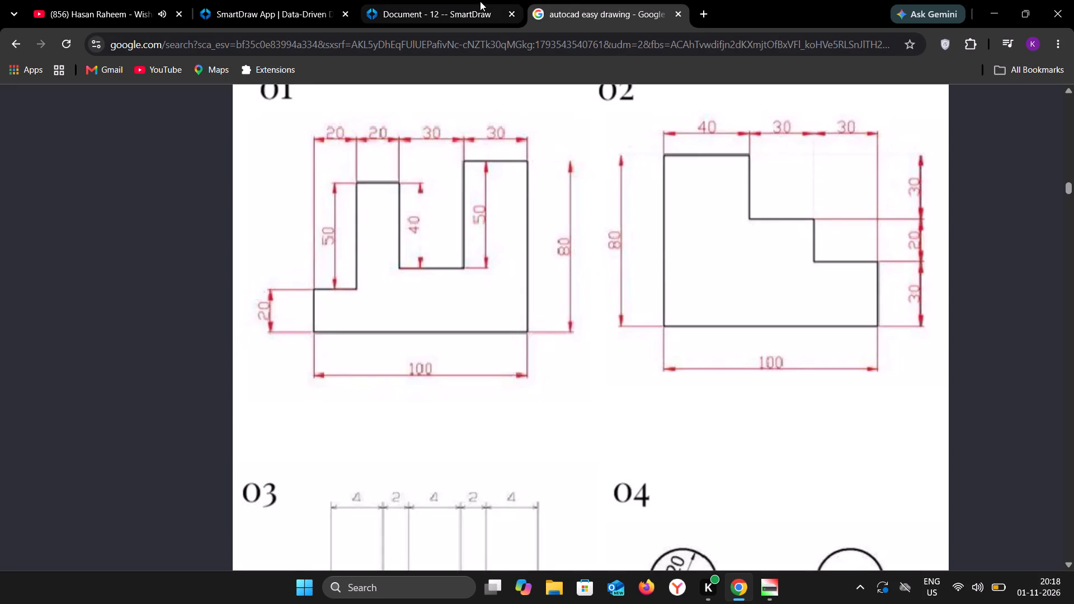
left_click(477, 0)
scroll(605, 301, "down", 1)
left_click(586, 0)
left_click(465, 8)
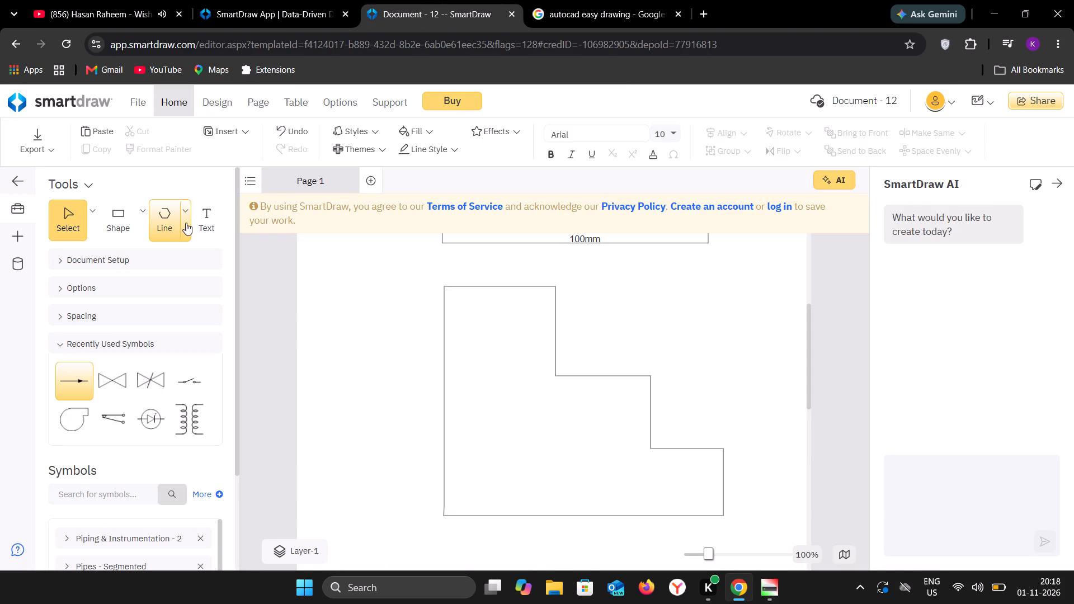
Draw a height dimension line from the second outline's top-left corner outward left, down its full height, and back to its bottom-left corner.
left_click(171, 221)
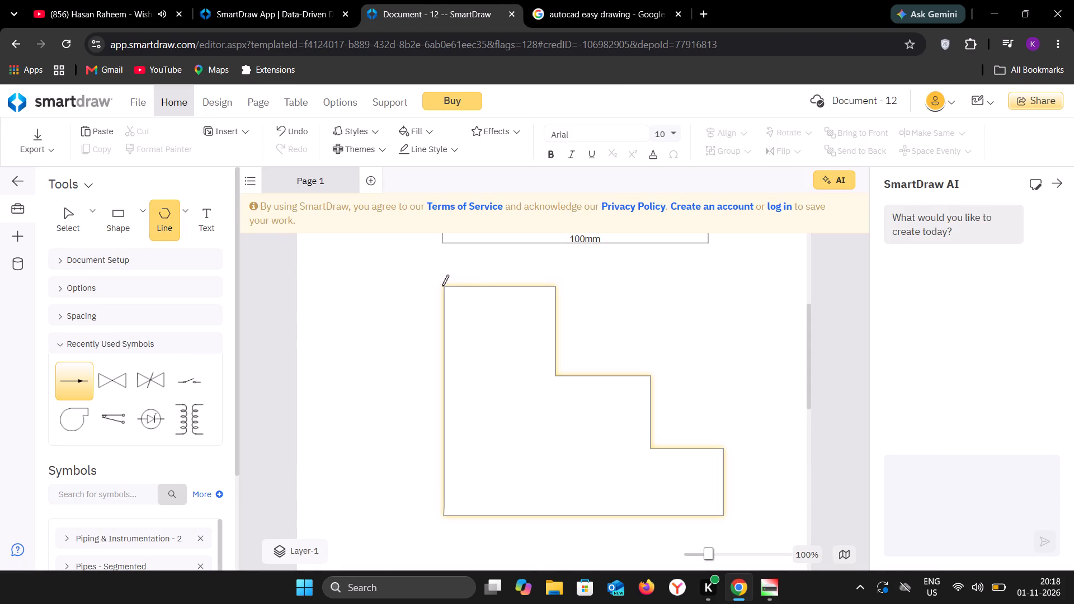
left_click(444, 286)
left_click(373, 289)
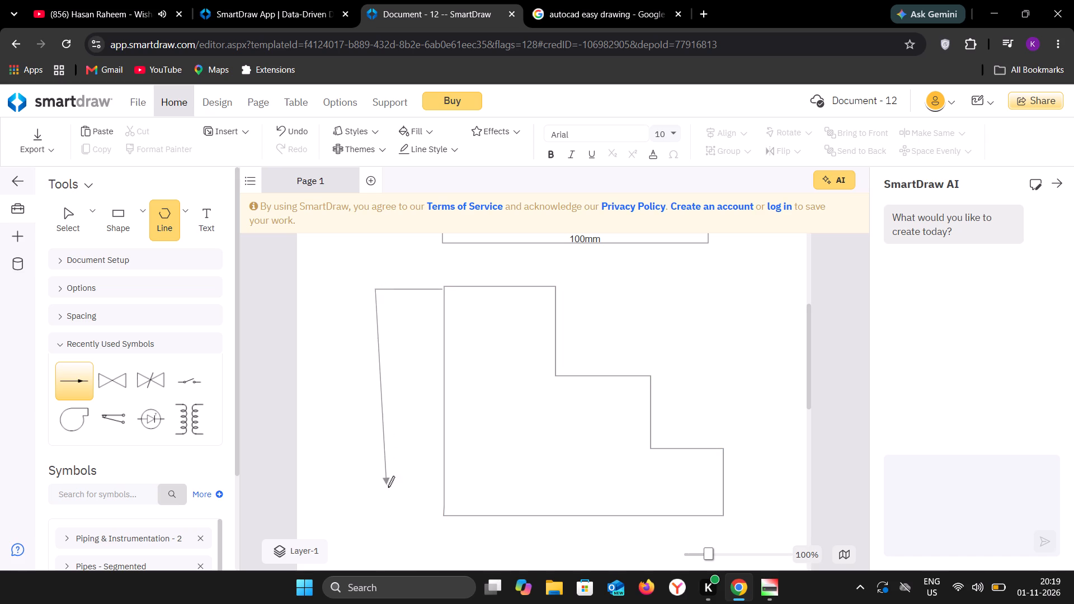
left_click(381, 519)
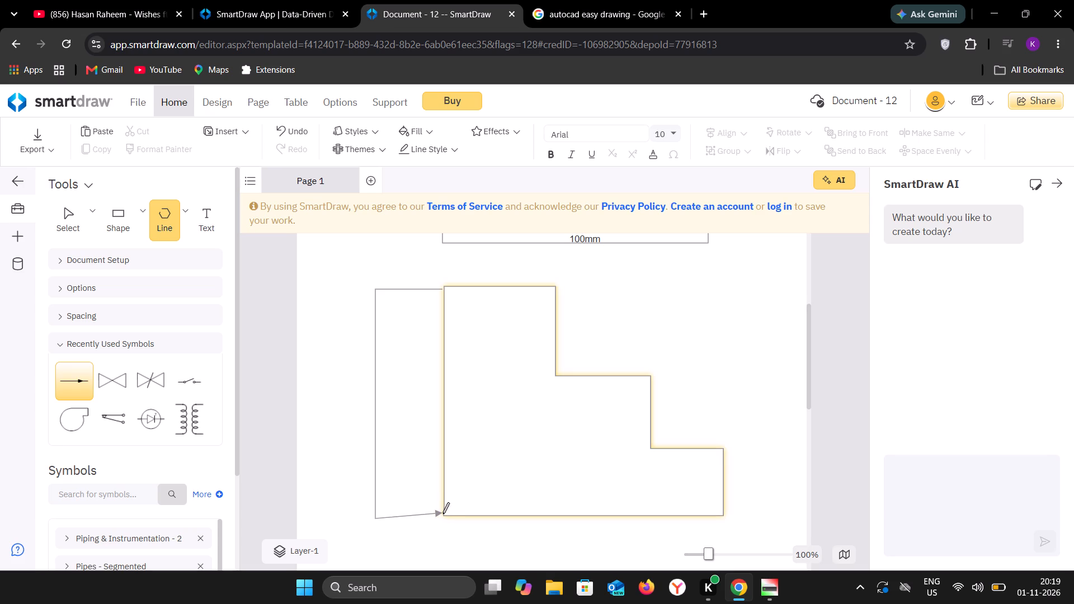
left_click(442, 513)
right_click(442, 513)
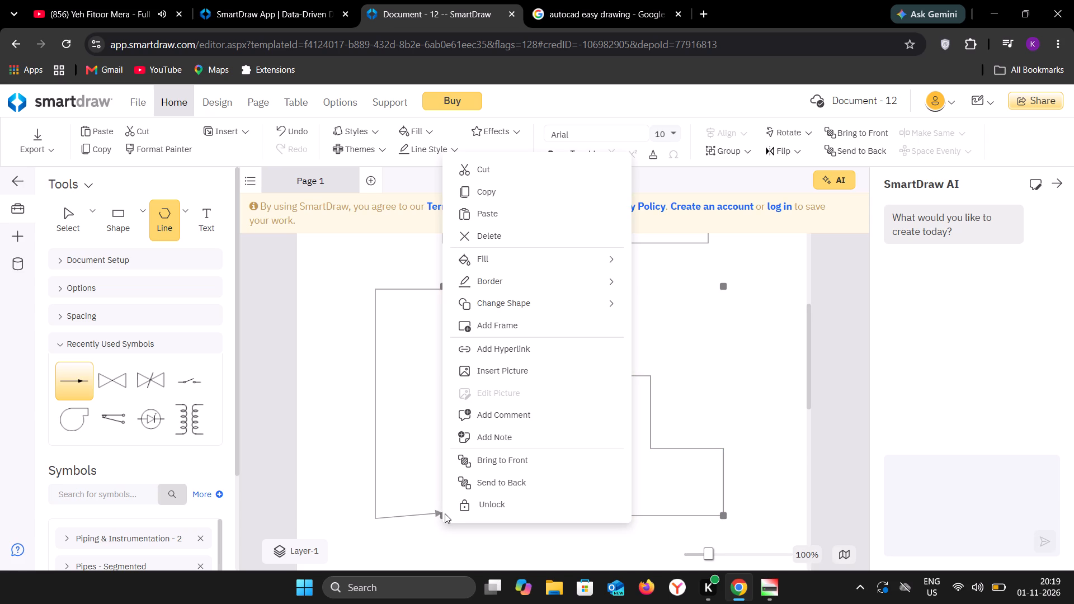
key("Escape")
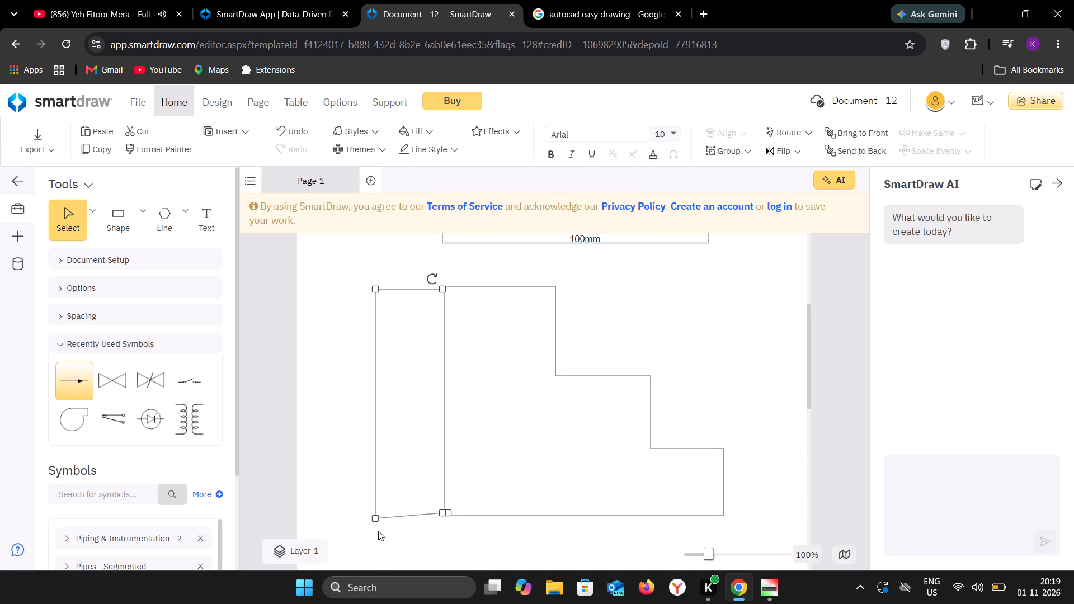
Level the bottom segment of the second outline's height dimension line and extend its upper end to meet the outline's left edge.
left_click_drag(379, 518, 379, 517)
left_click_drag(379, 517, 380, 512)
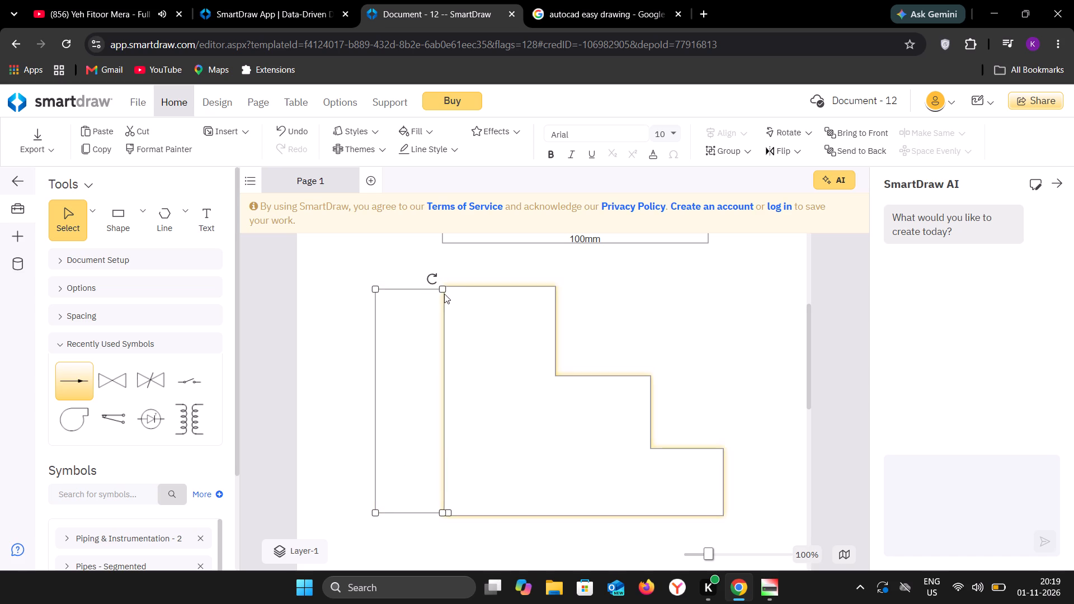
left_click(444, 289)
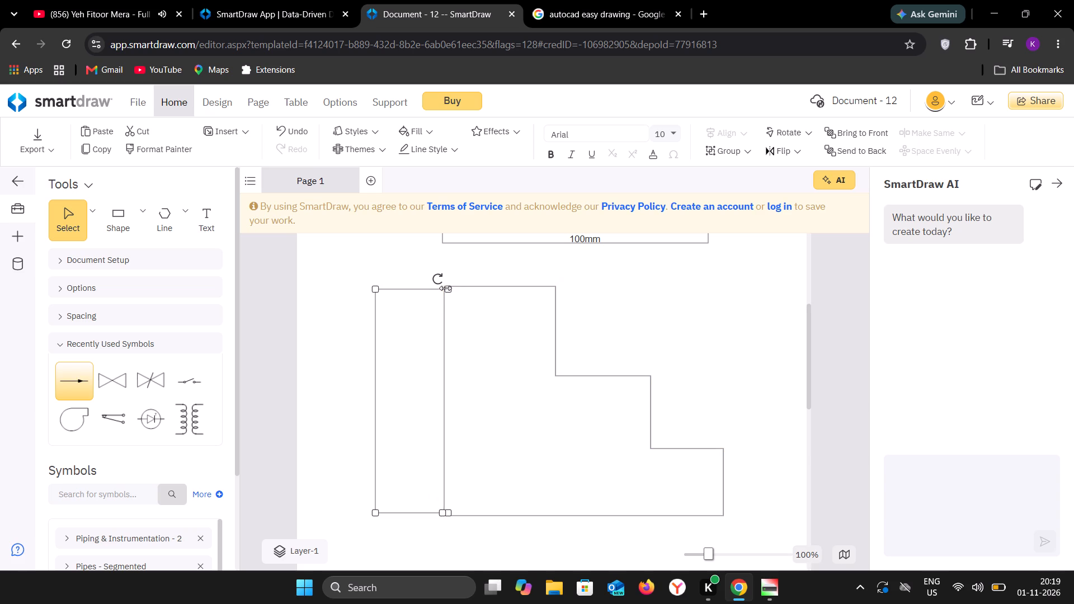
left_click(454, 308)
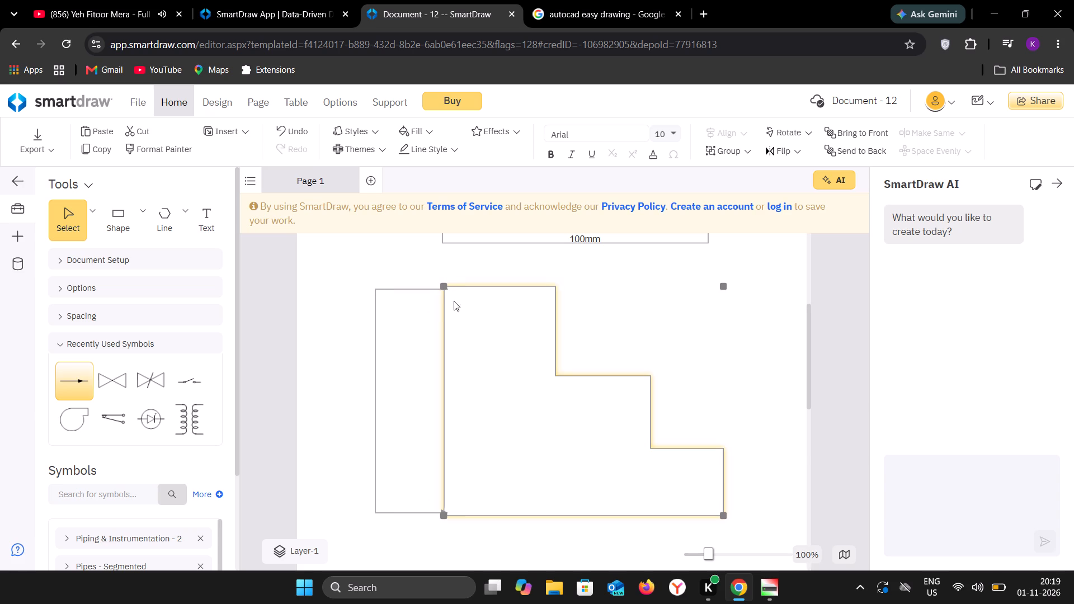
left_click(444, 287)
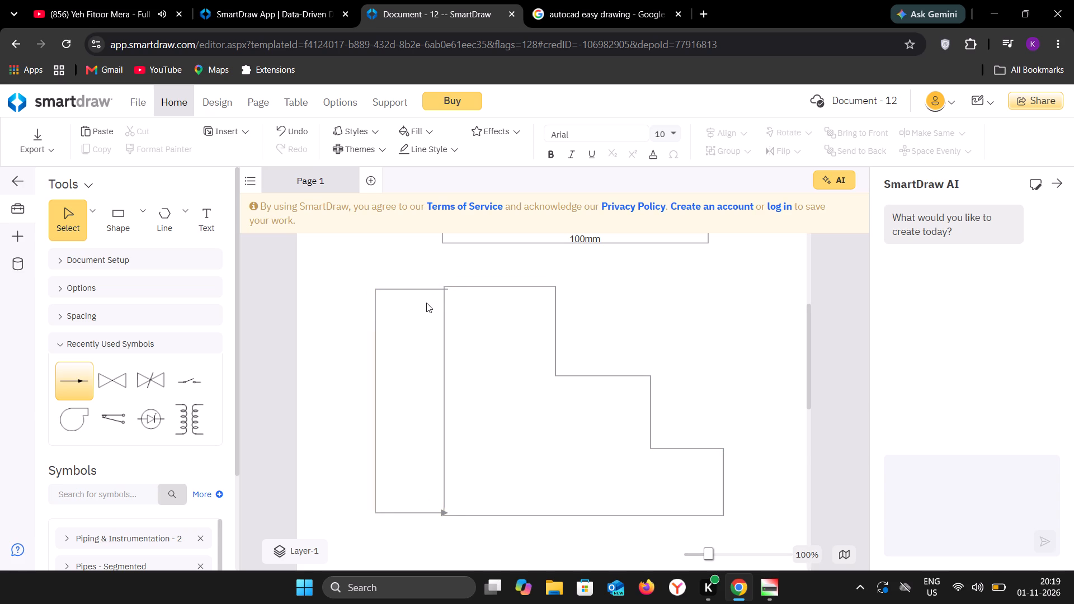
left_click(434, 290)
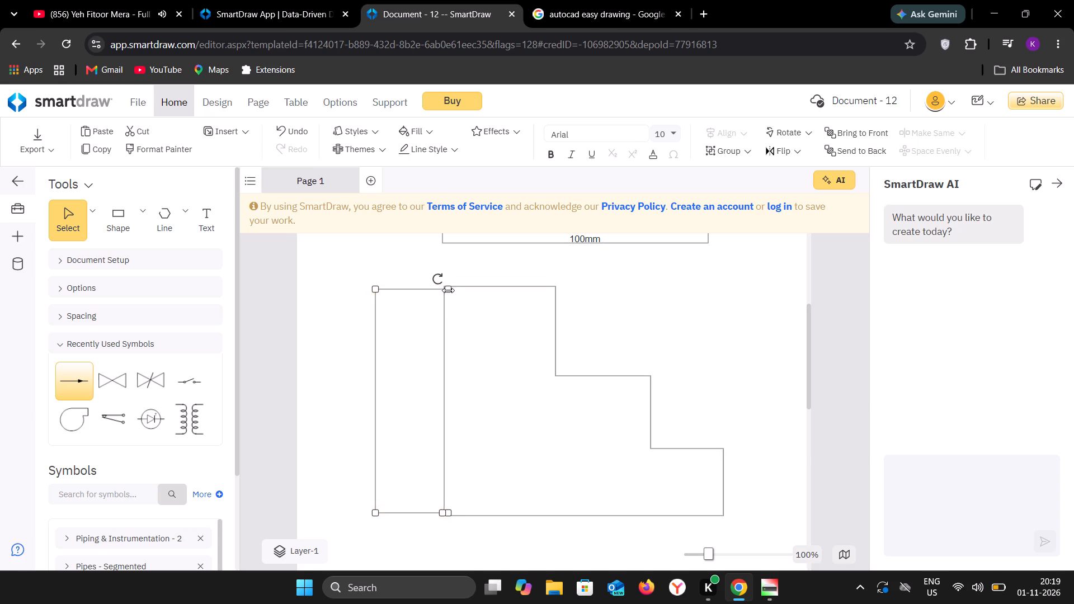
left_click(446, 290)
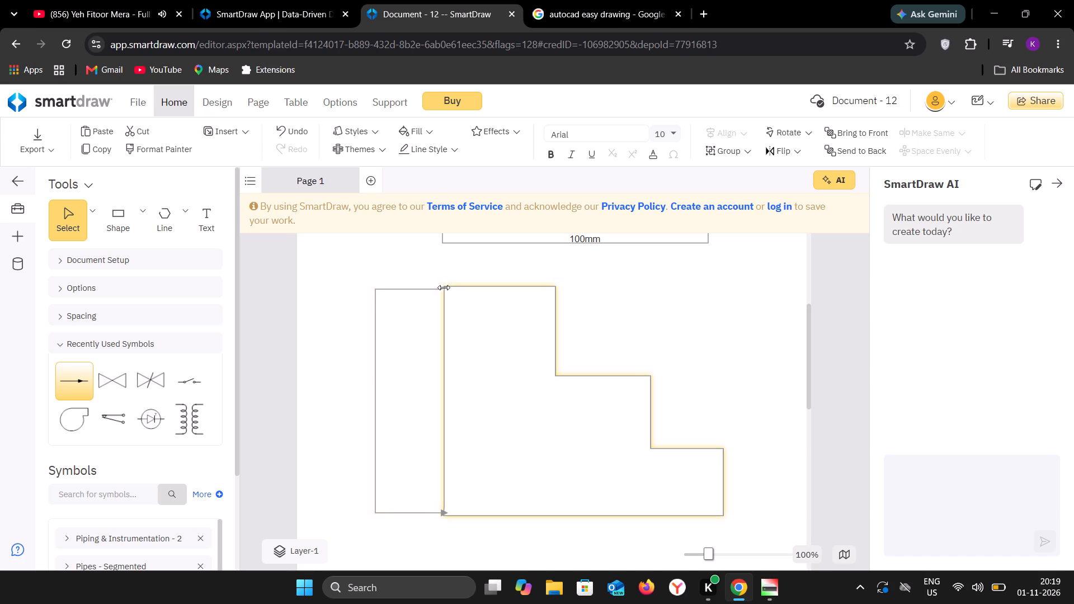
left_click(464, 320)
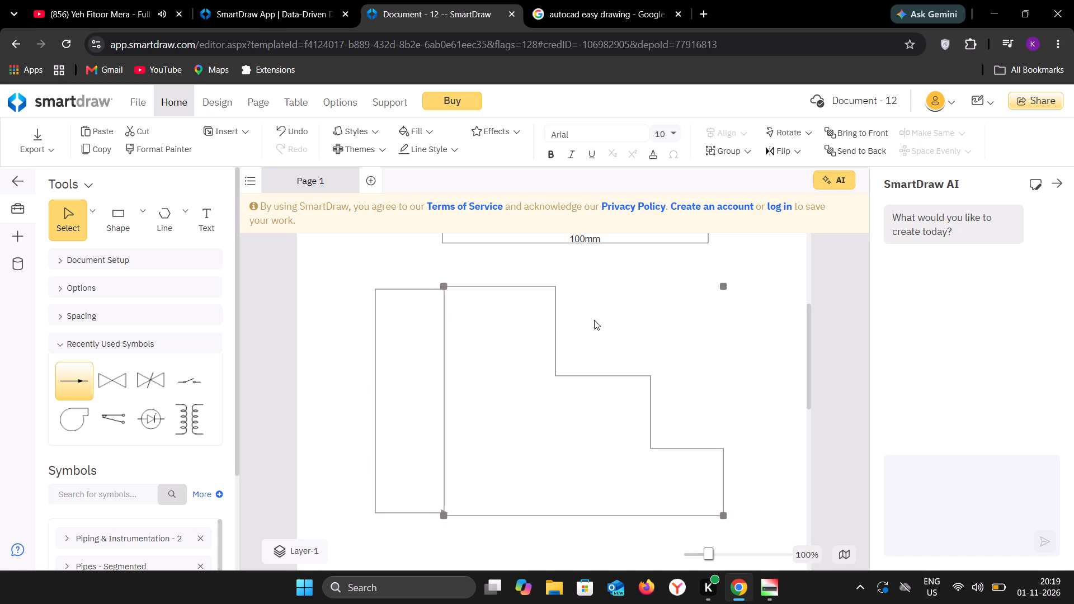
left_click(619, 322)
Draw a width dimension line from the second outline's bottom-left corner down, across its full width, and up to its bottom-right corner.
scroll(651, 359, "down", 1)
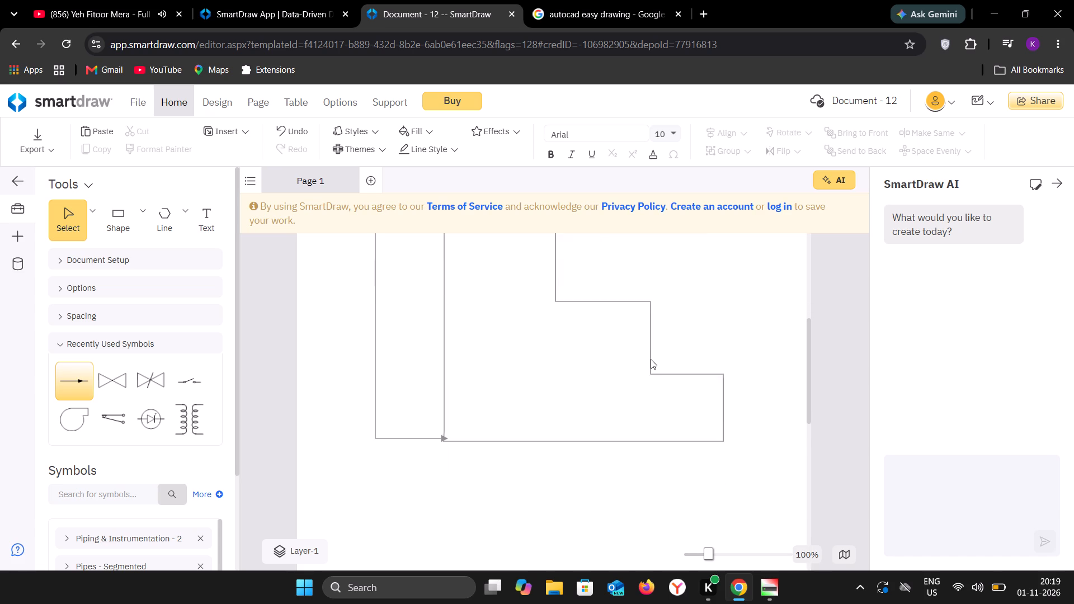
scroll(651, 359, "down", 3)
left_click(176, 229)
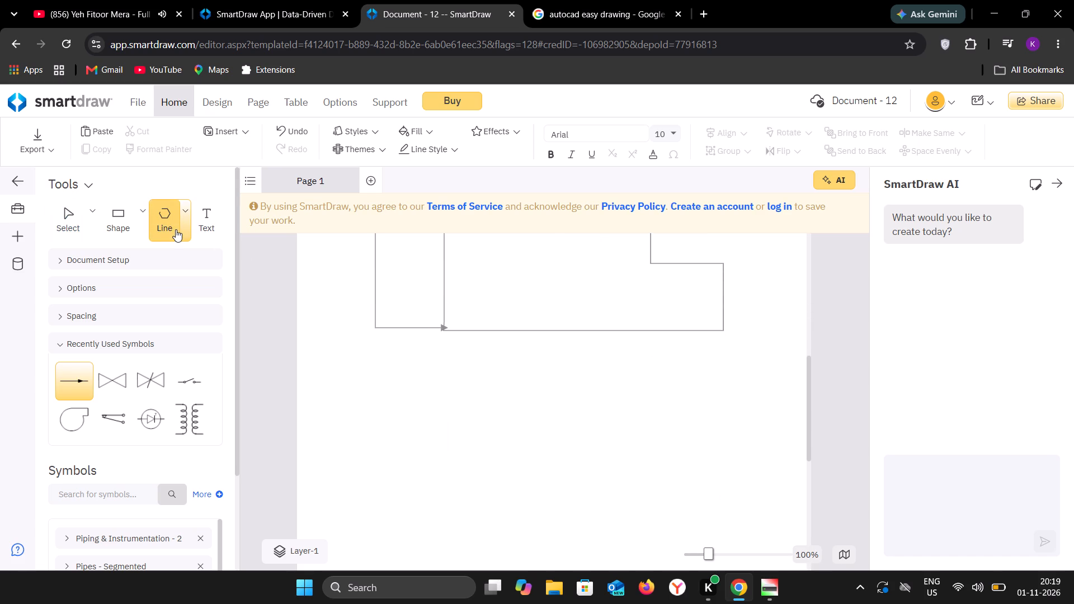
left_click(446, 331)
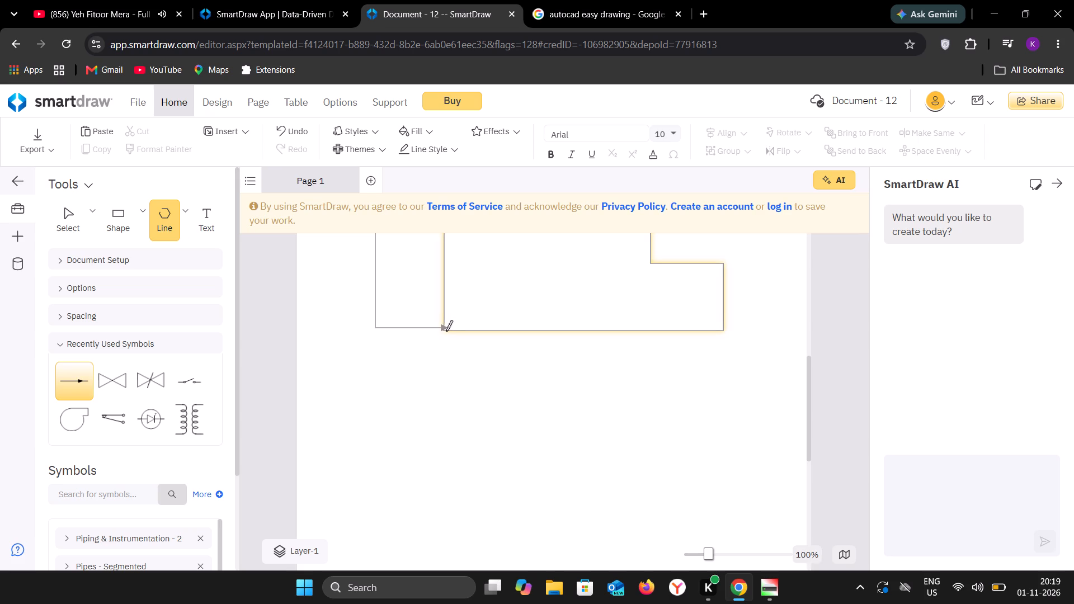
left_click(450, 390)
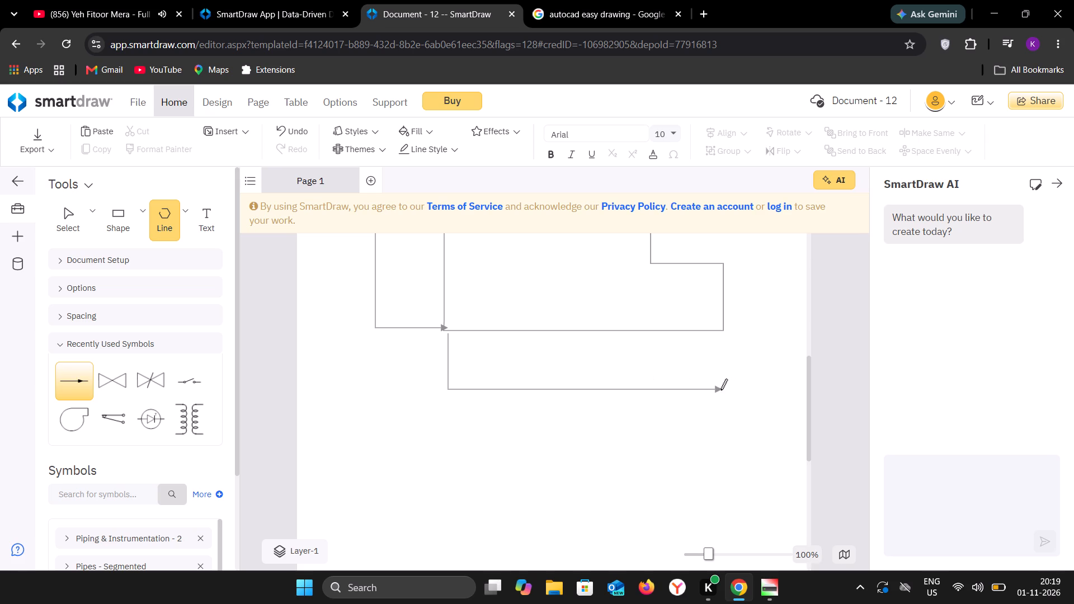
left_click(720, 390)
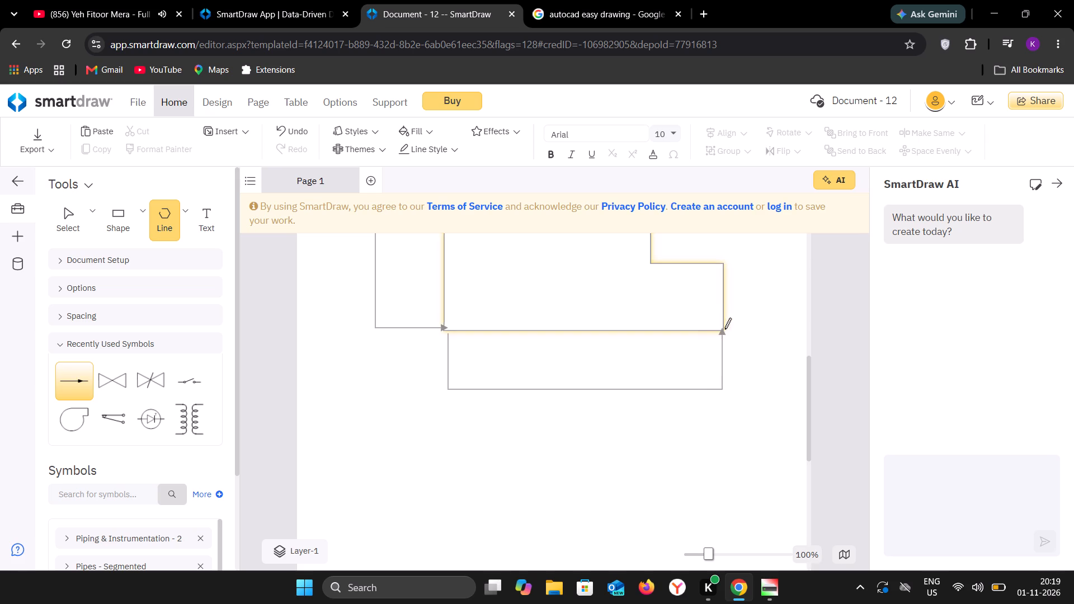
left_click(724, 329)
key("Escape")
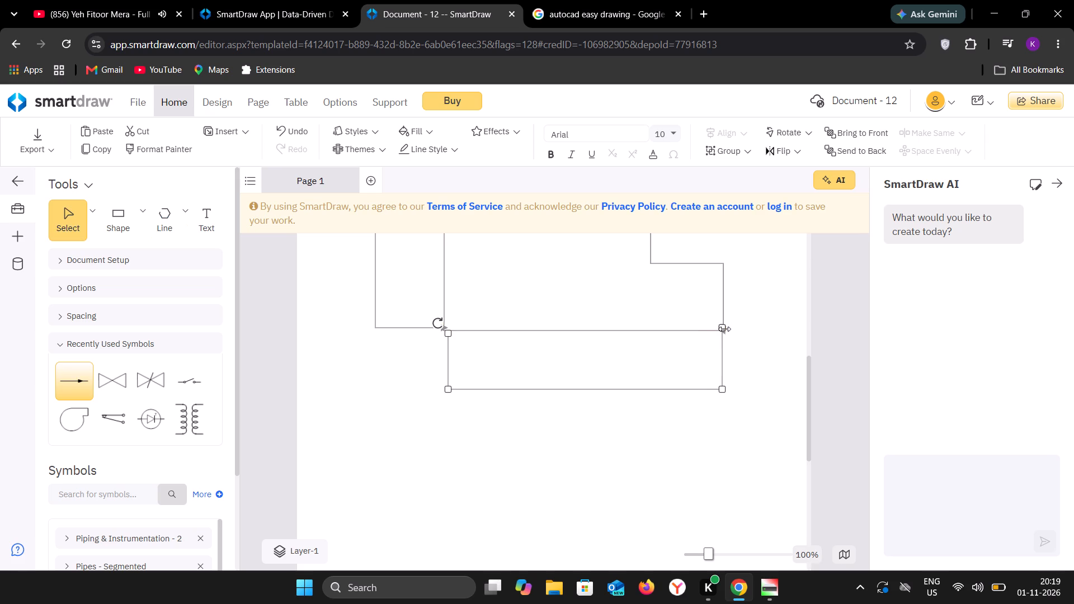
Shift the width dimension line's left end and lower-left corner outward so its left segment stands vertical beneath the outline's bottom-left corner.
left_click(449, 336)
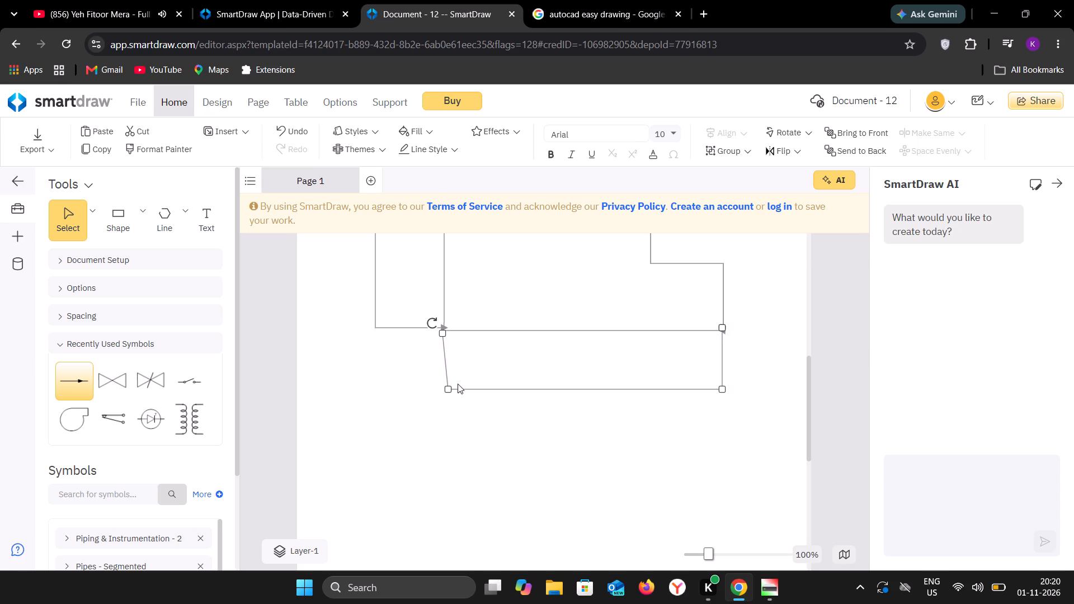
left_click(446, 388)
left_click(501, 363)
Review both drawn profiles and compare the second one with reference drawing 02 for the dimensions still missing.
scroll(501, 363, "up", 1)
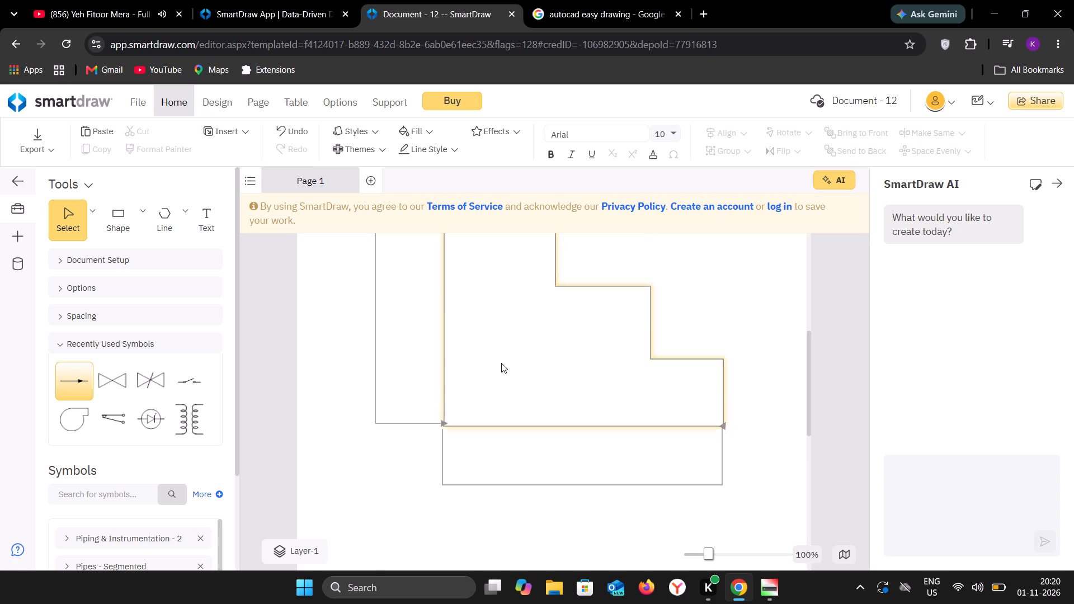
scroll(501, 363, "up", 7)
scroll(501, 363, "down", 3)
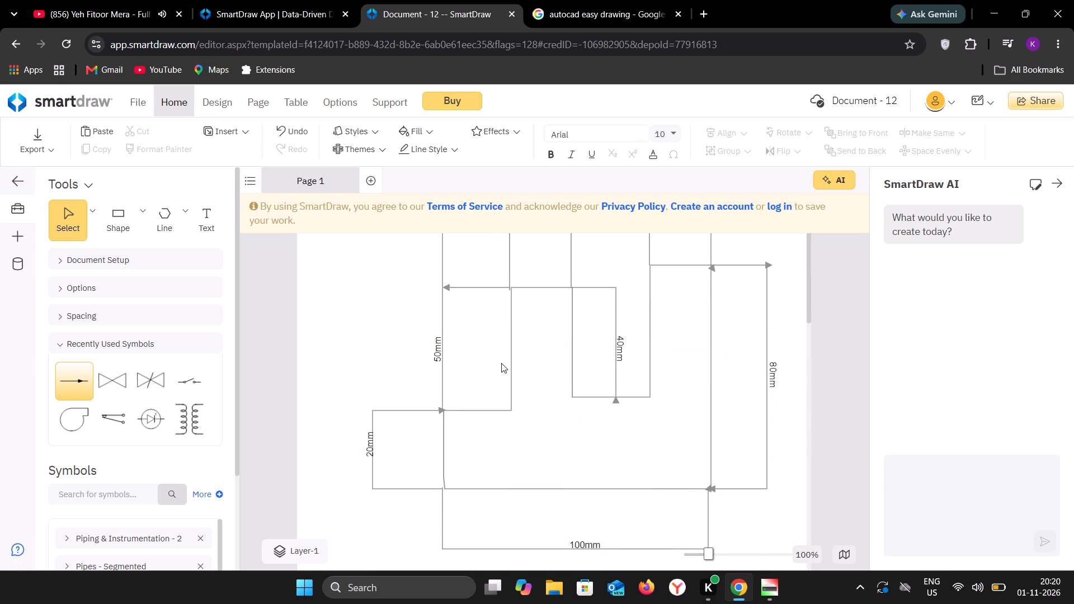
scroll(501, 363, "down", 2)
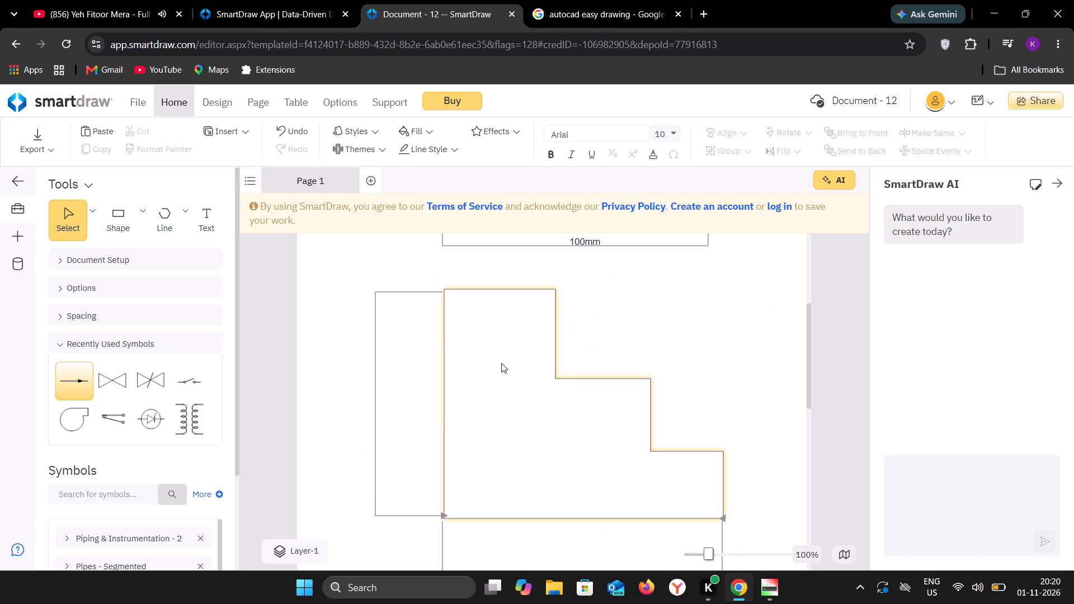
left_click(549, 4)
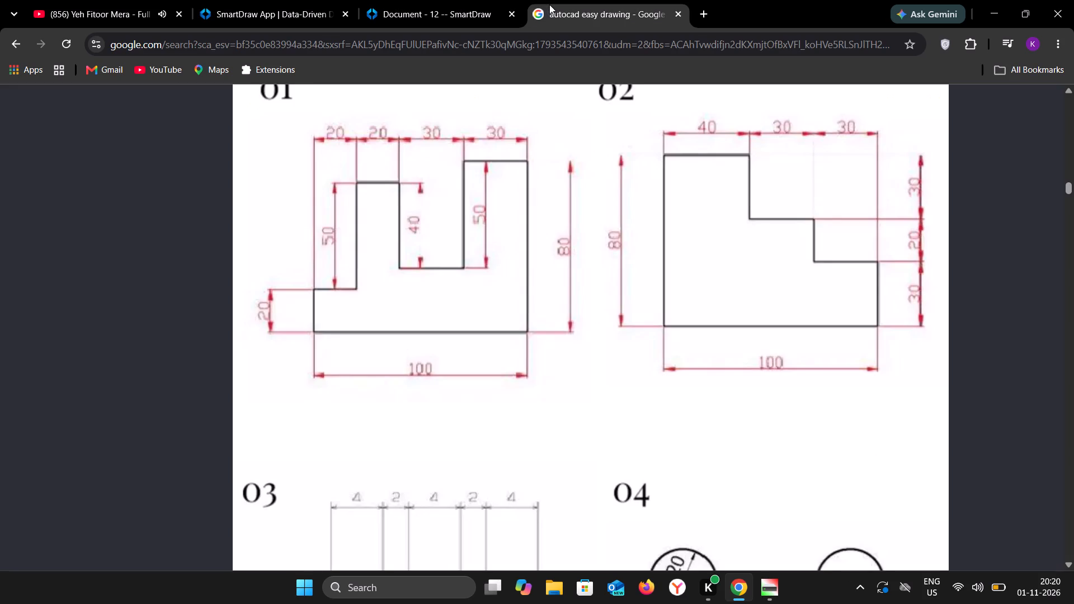
left_click(441, 9)
Move the second outline straight down to leave more room below the first drawing's 100mm dimension.
scroll(633, 489, "down", 1)
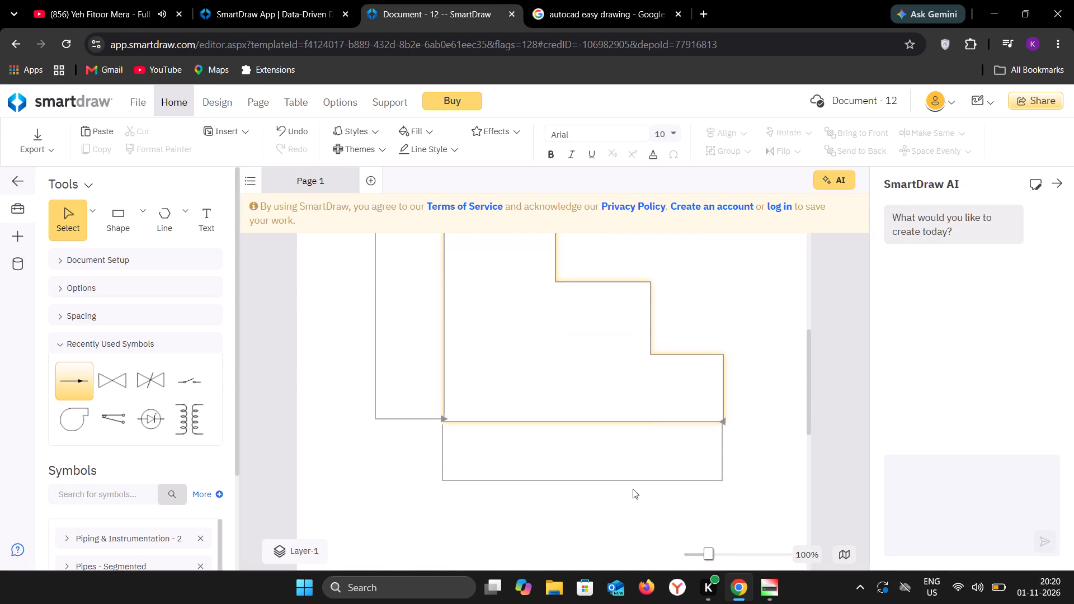
scroll(633, 489, "down", 1)
left_click(543, 338)
left_click(543, 338)
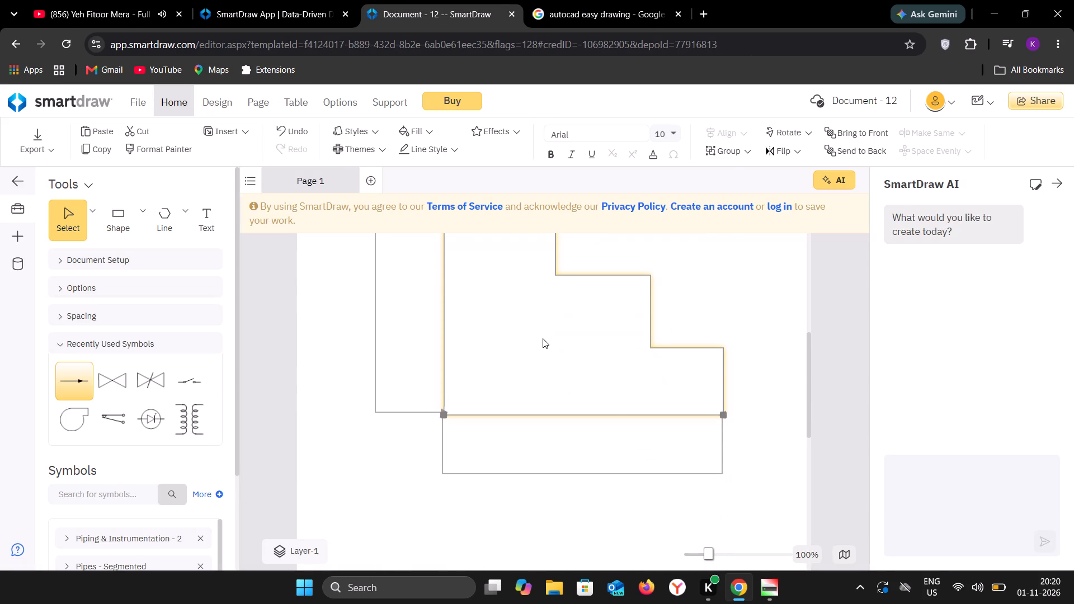
right_click(543, 338)
left_click(592, 451)
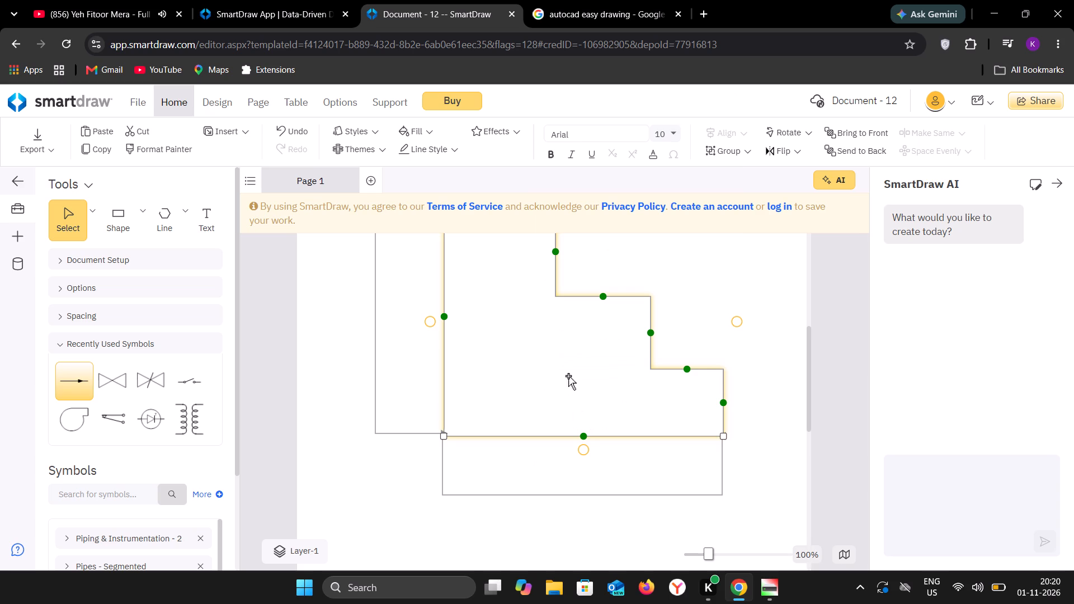
scroll(564, 366, "down", 2)
left_click_drag(538, 239, 537, 270)
scroll(537, 270, "right", 1)
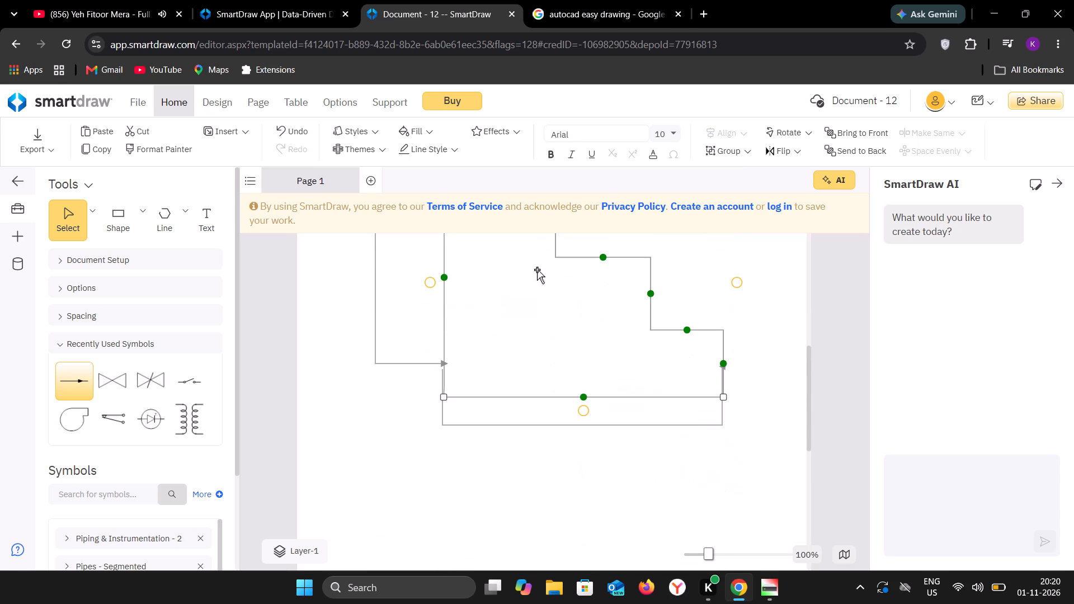
left_click_drag(535, 284, 534, 297)
scroll(534, 297, "down", 1)
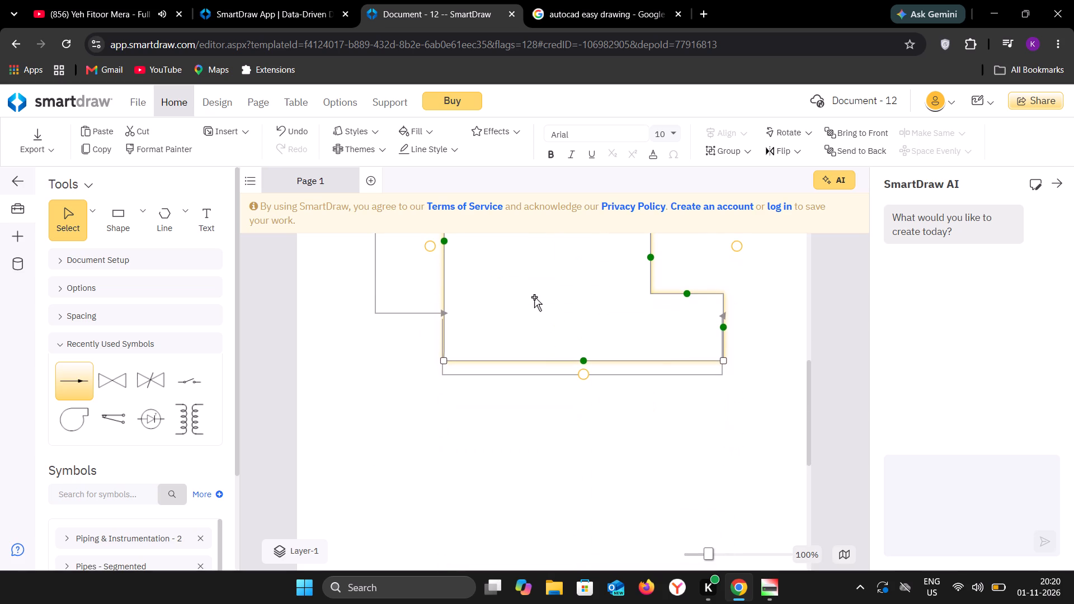
scroll(534, 297, "down", 1)
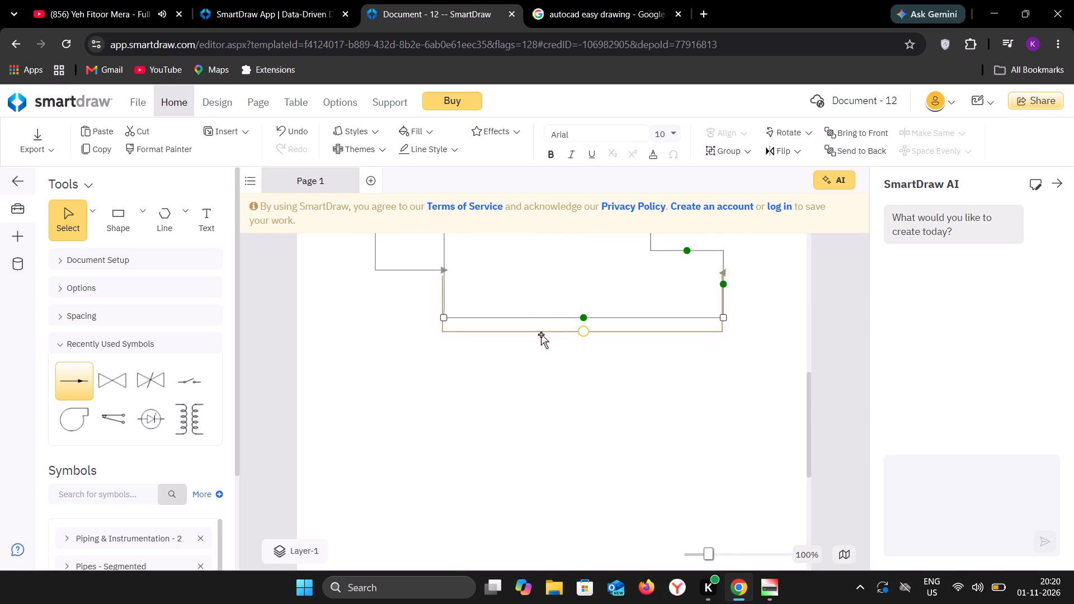
Move the width dimension line back below the shifted second outline, with its ends near the bottom corners.
left_click_drag(541, 334, 541, 360)
scroll(541, 360, "up", 1)
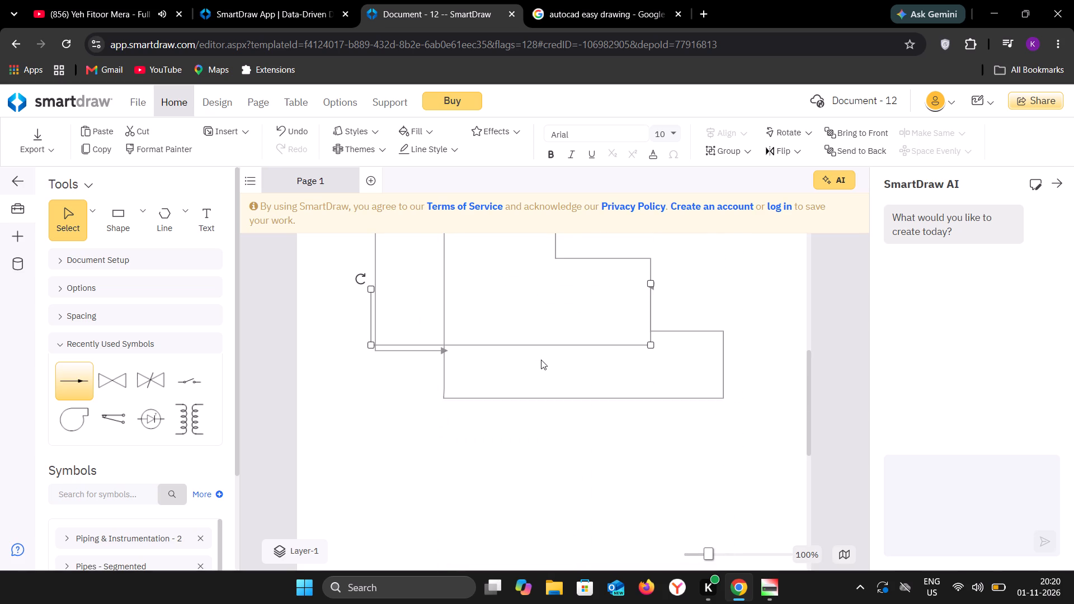
scroll(541, 360, "up", 1)
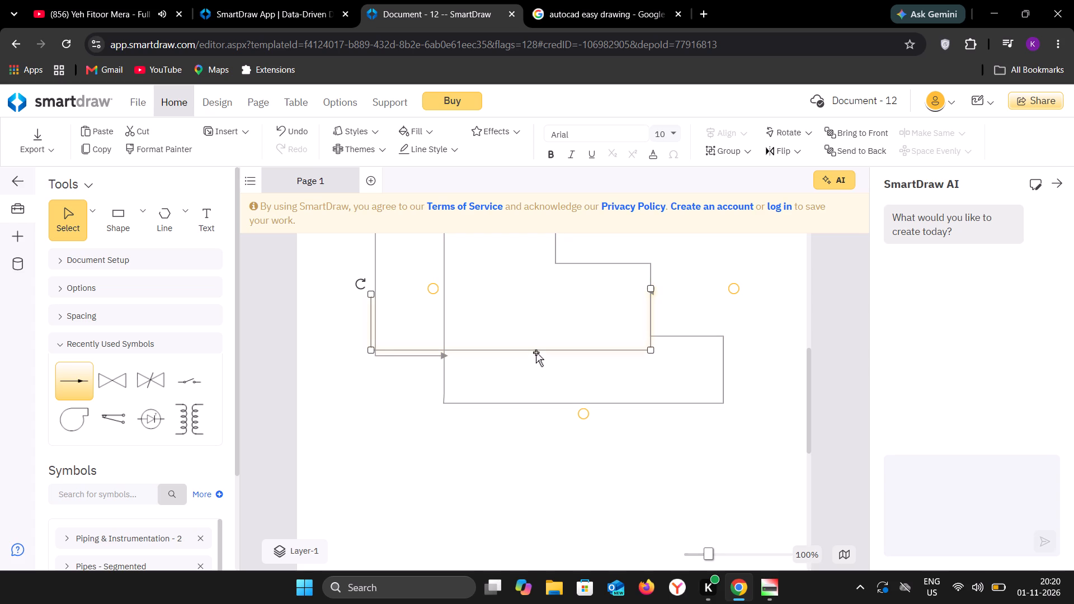
left_click_drag(536, 352, 606, 459)
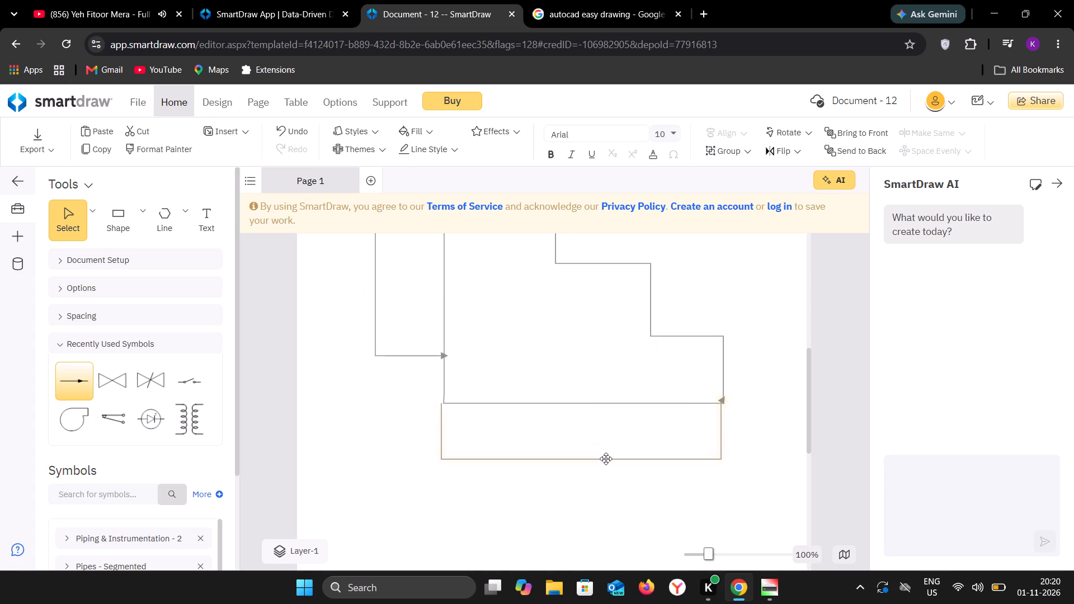
left_click_drag(606, 459, 611, 467)
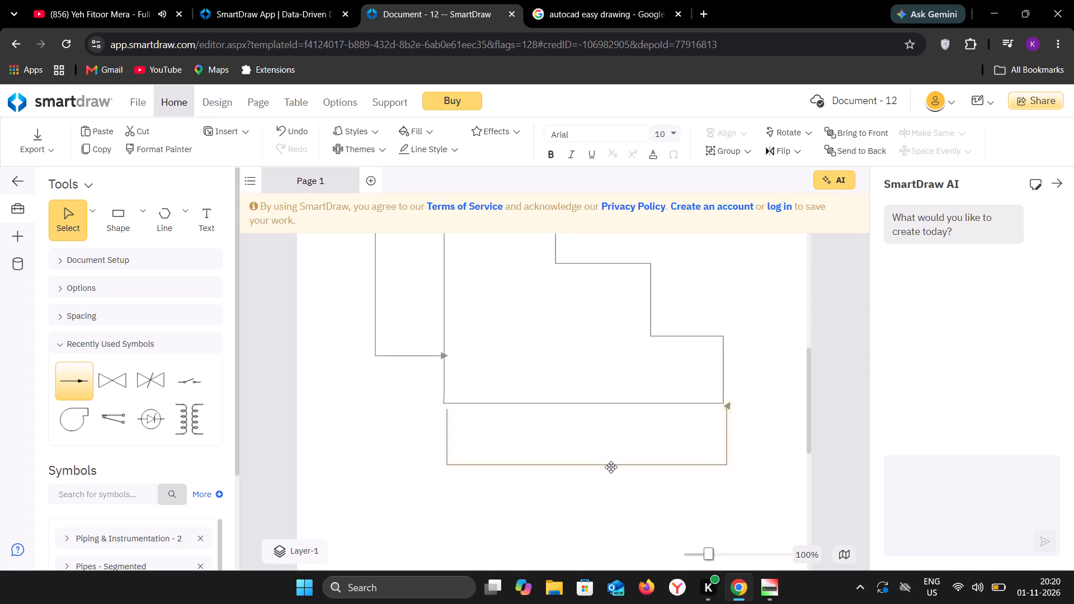
left_click_drag(611, 467, 611, 465)
left_click_drag(611, 465, 607, 466)
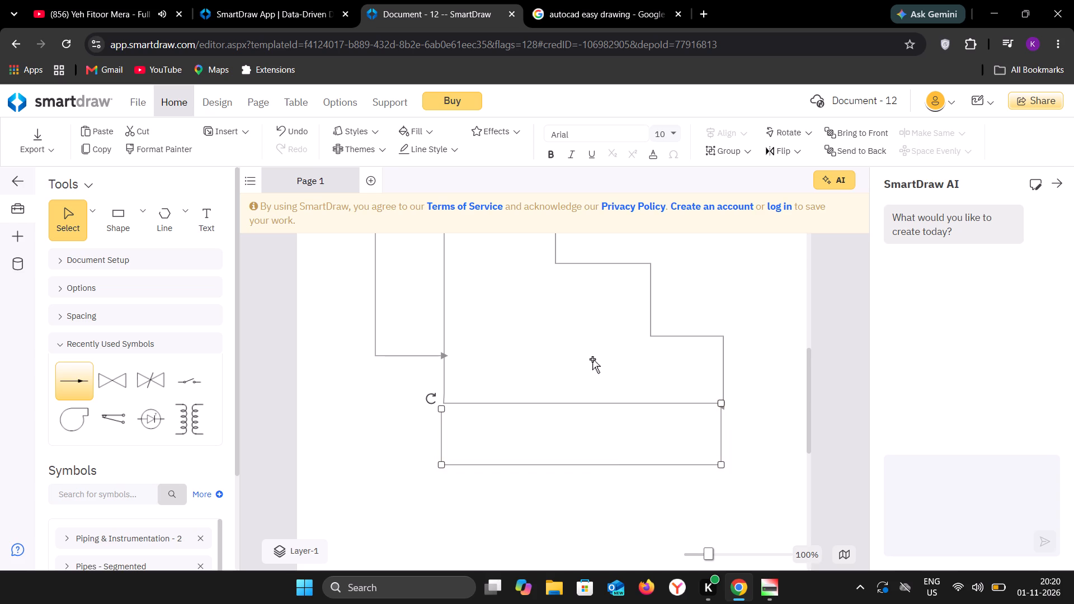
Nudge the second drawing's width dimension line slightly upward beneath the outline, keeping its ends near the two bottom corners.
right_click(592, 359)
left_click(647, 453)
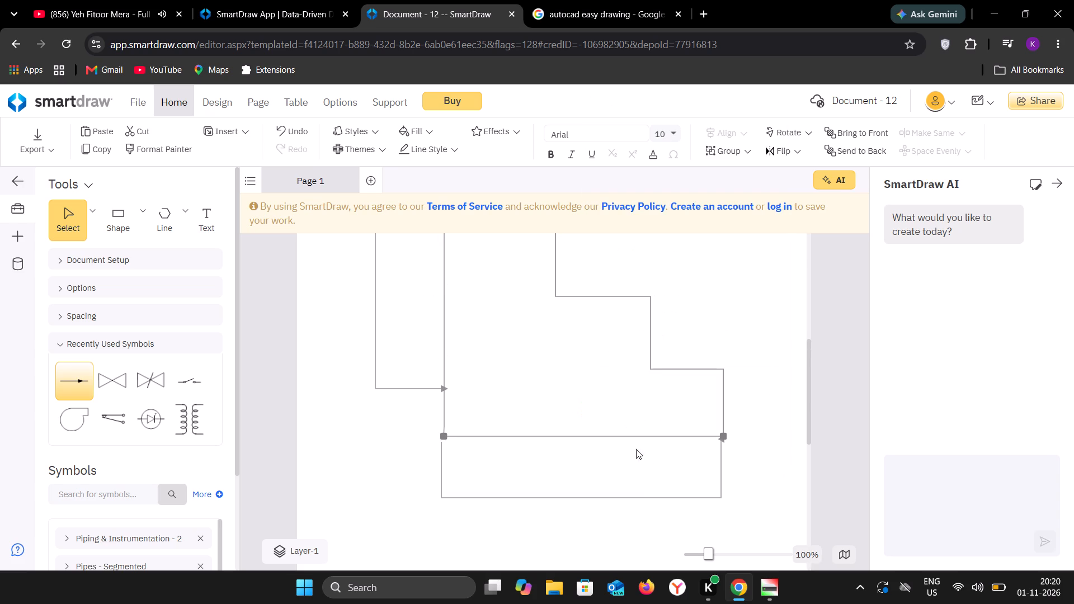
left_click_drag(631, 498, 634, 494)
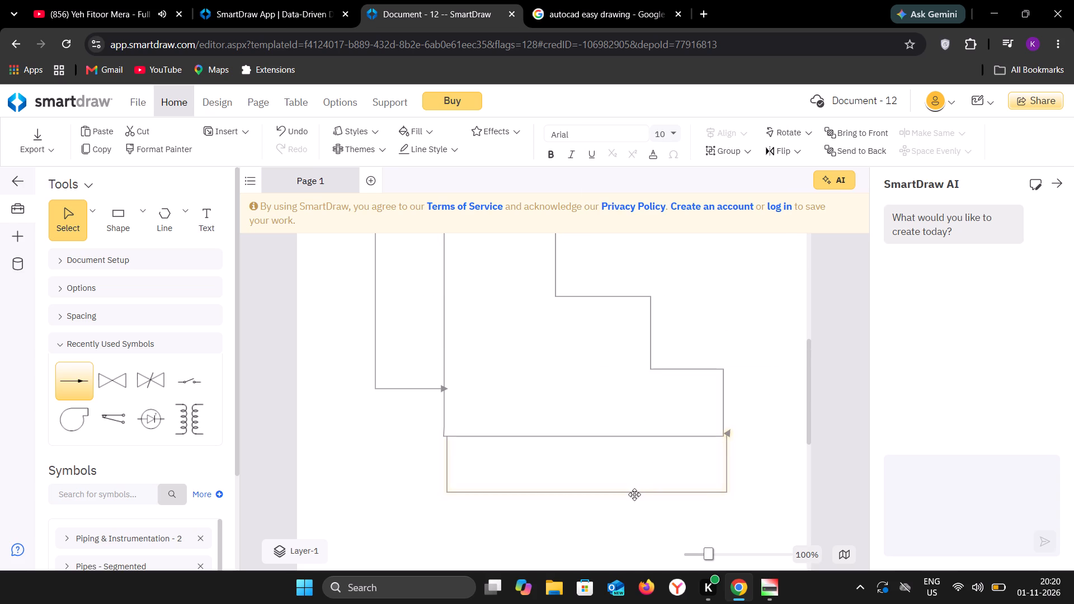
left_click_drag(634, 494, 633, 495)
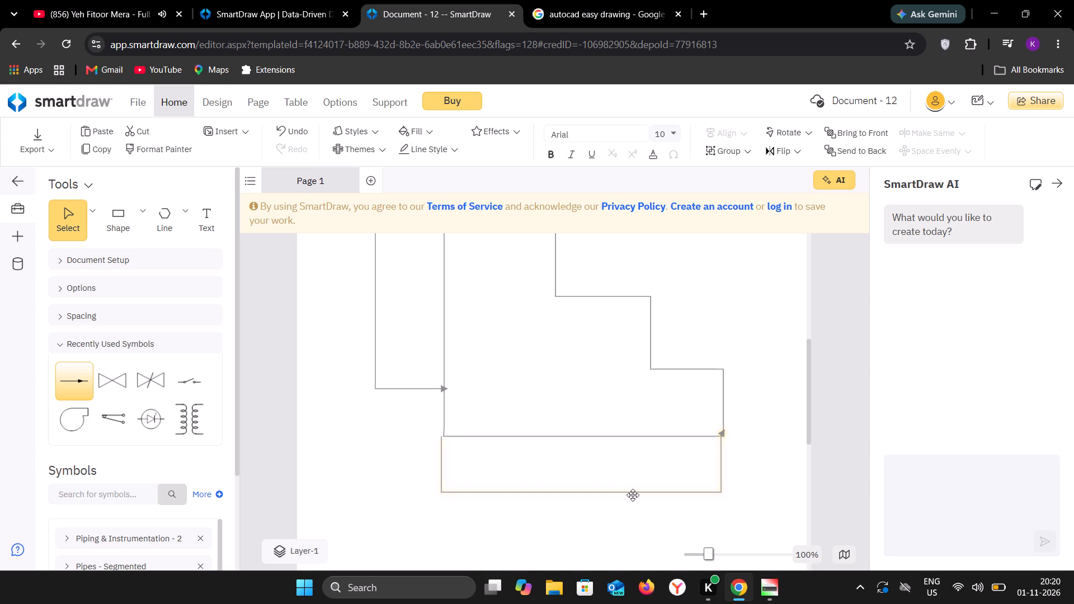
left_click_drag(633, 495, 634, 495)
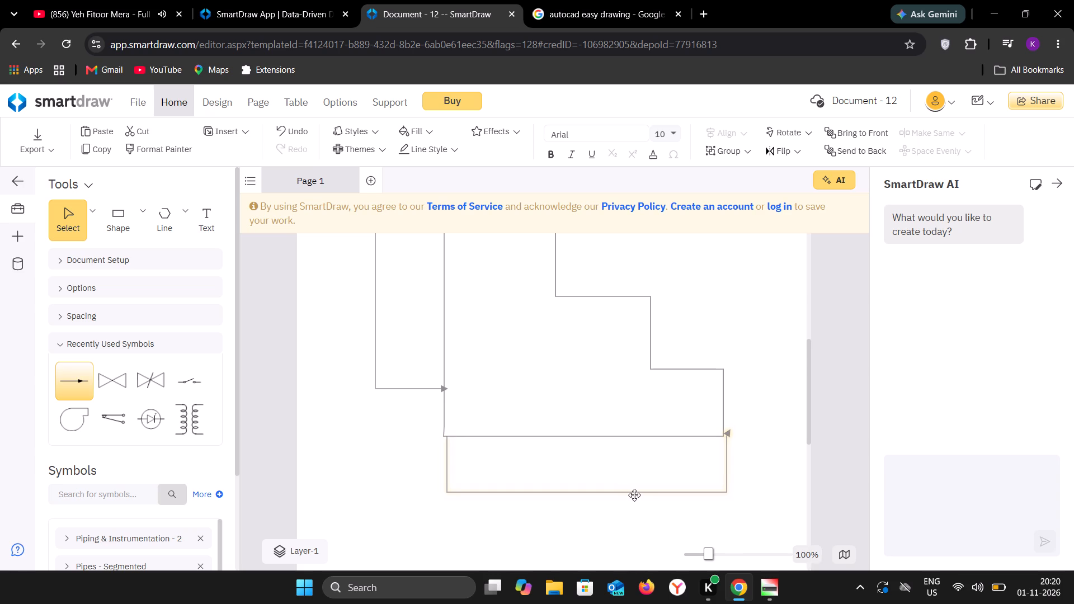
left_click_drag(634, 495, 628, 456)
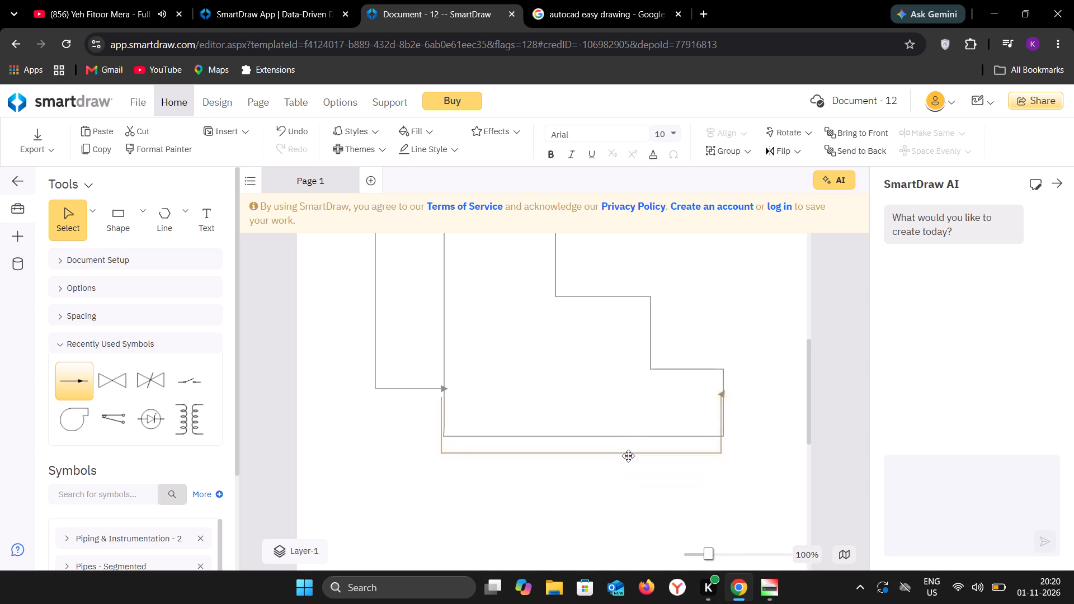
left_click_drag(628, 456, 628, 441)
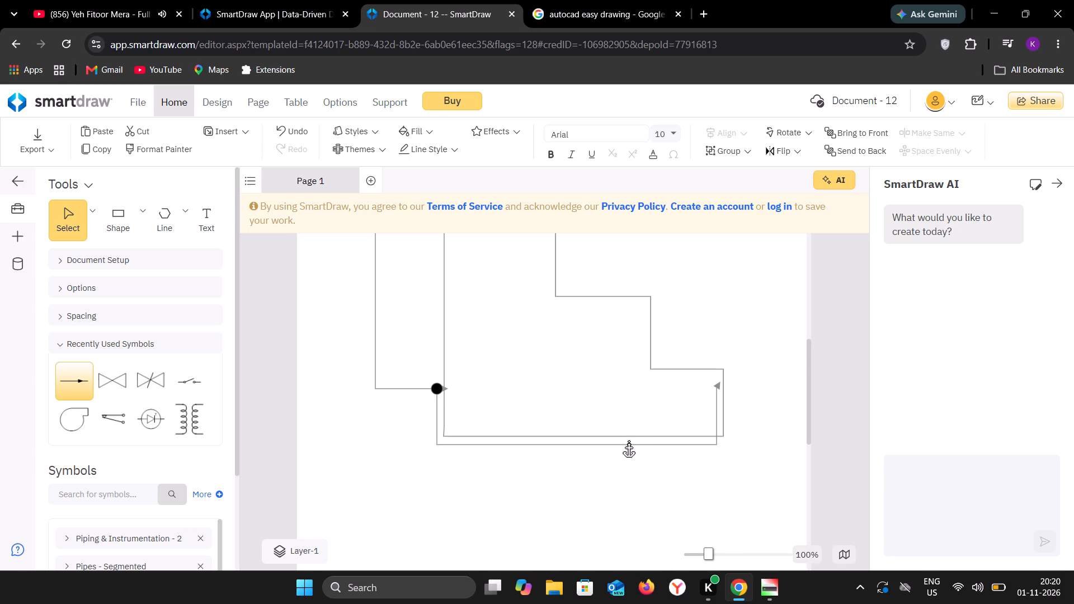
left_click_drag(628, 441, 632, 451)
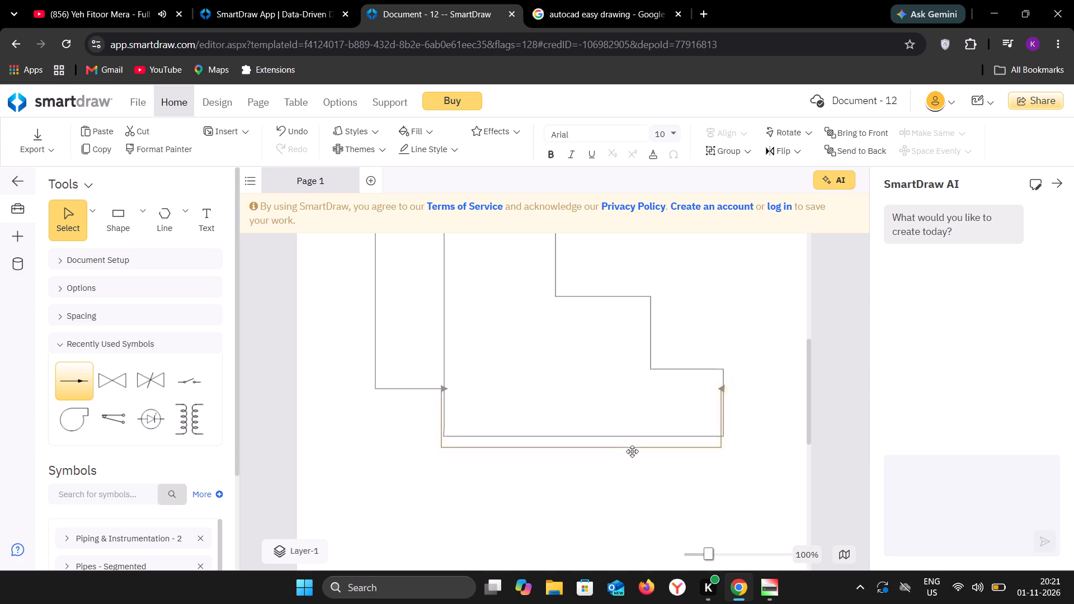
left_click_drag(632, 451, 633, 486)
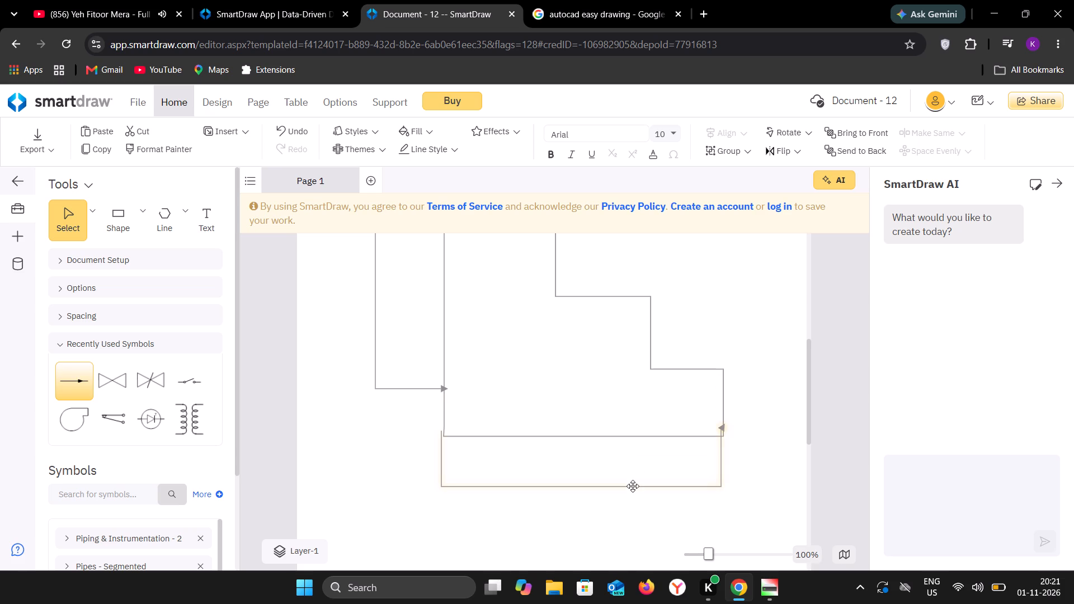
left_click_drag(633, 486, 635, 486)
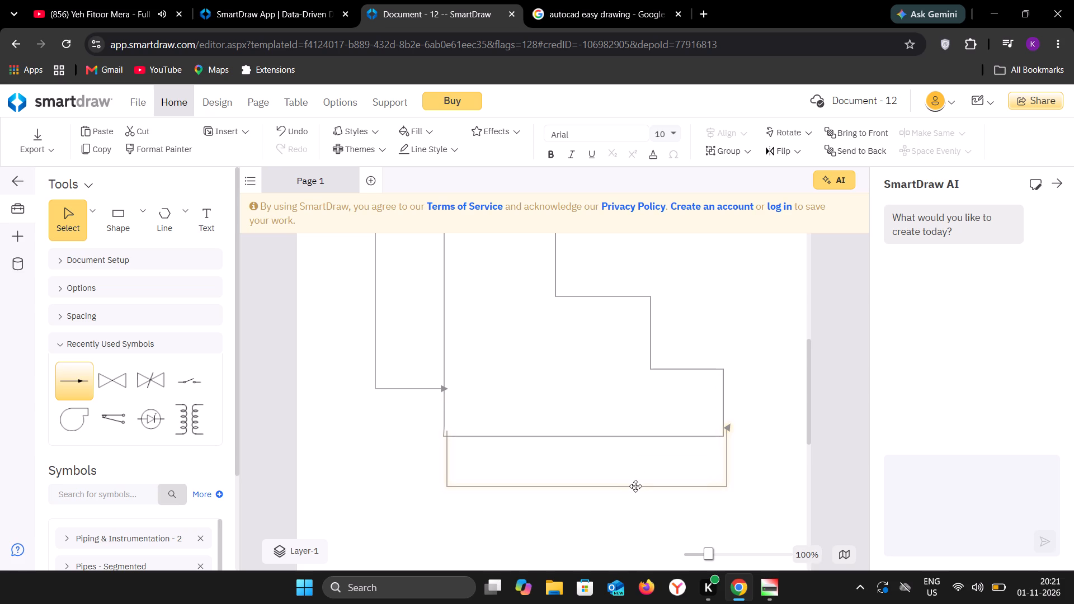
left_click_drag(635, 486, 633, 488)
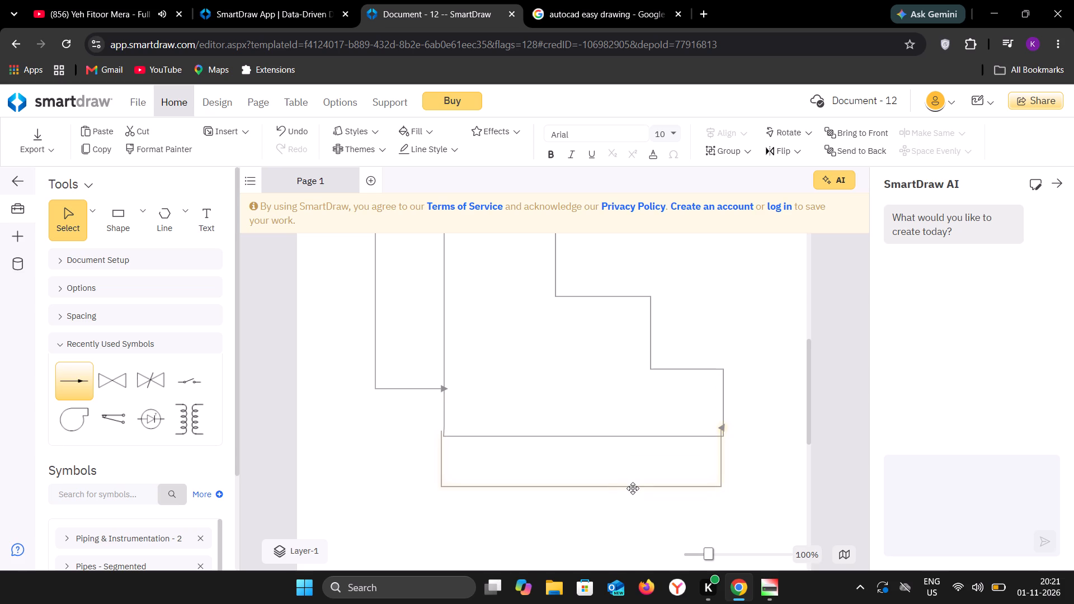
left_click_drag(633, 488, 633, 492)
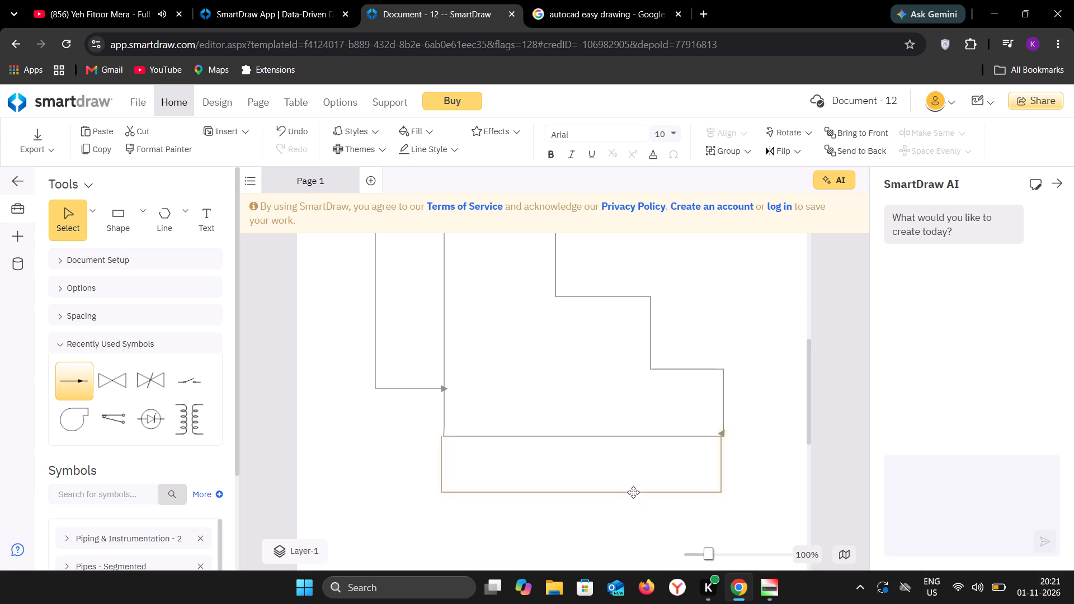
left_click_drag(633, 492, 634, 490)
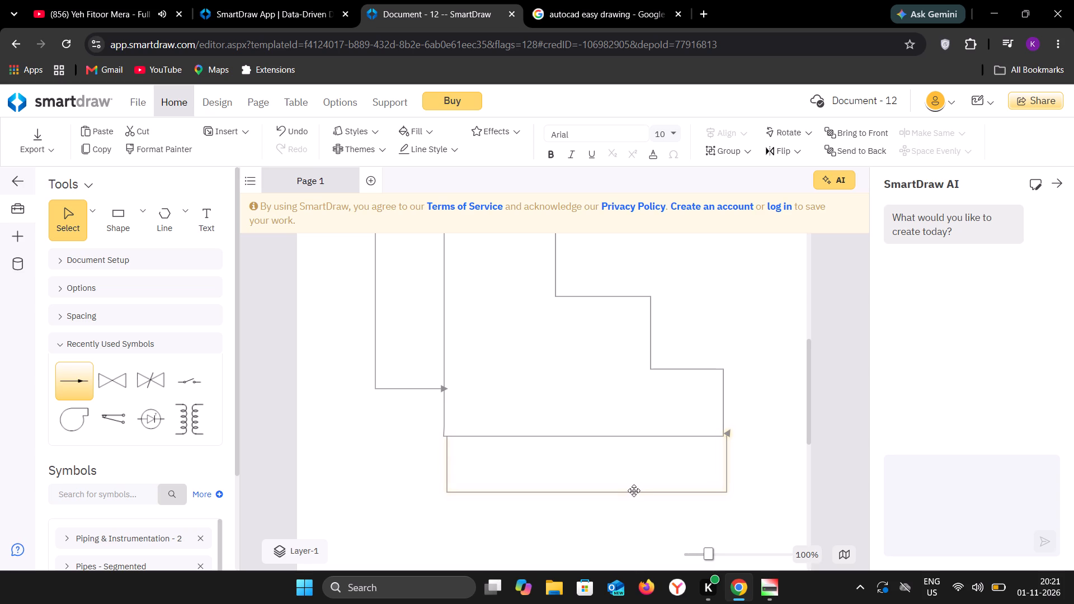
left_click_drag(634, 490, 632, 489)
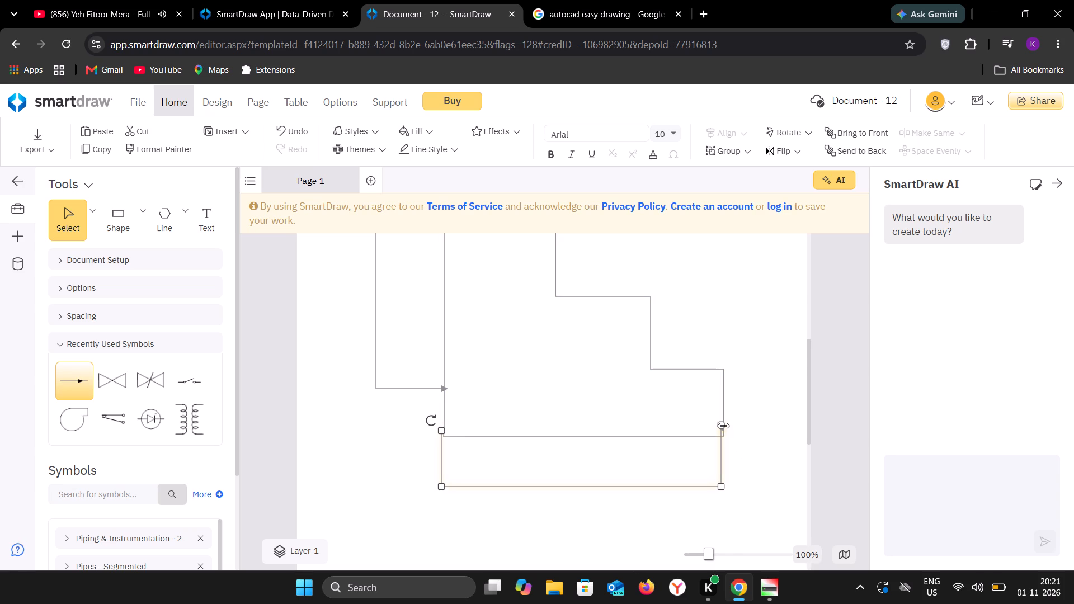
Adjust the right and left ends of the width dimension line to meet the second outline's bottom corners.
left_click_drag(723, 426, 724, 446)
left_click_drag(440, 434, 446, 438)
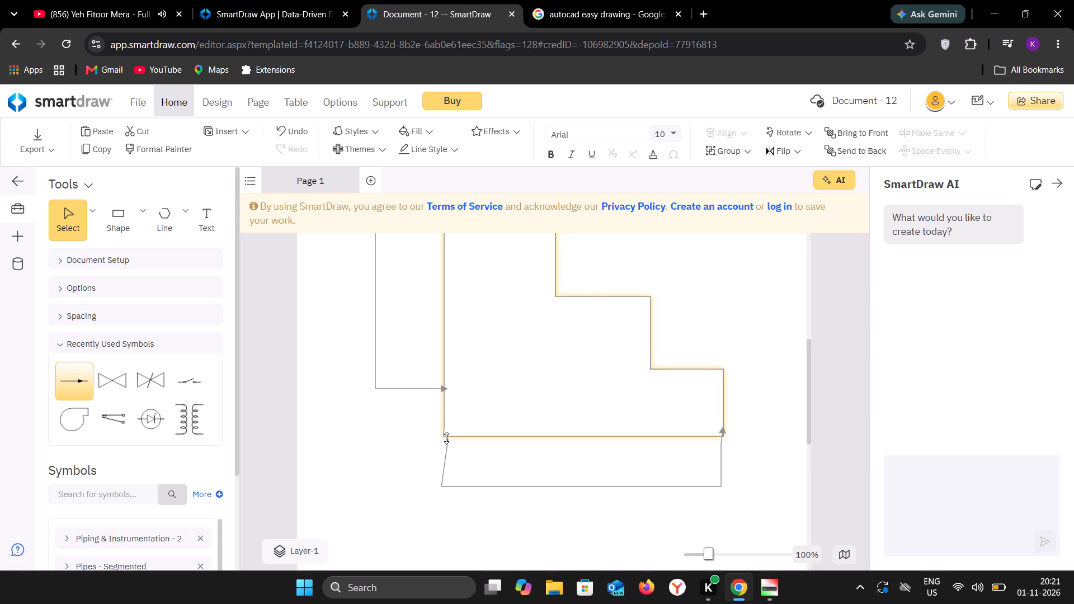
left_click_drag(446, 438, 445, 435)
left_click_drag(445, 435, 445, 435)
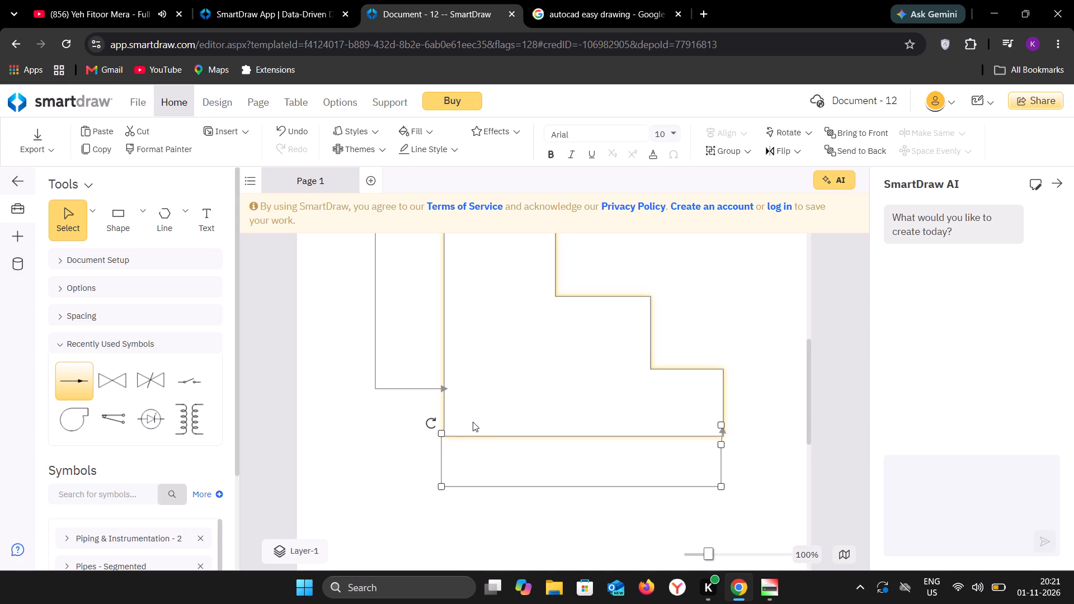
left_click(478, 415)
left_click(394, 554)
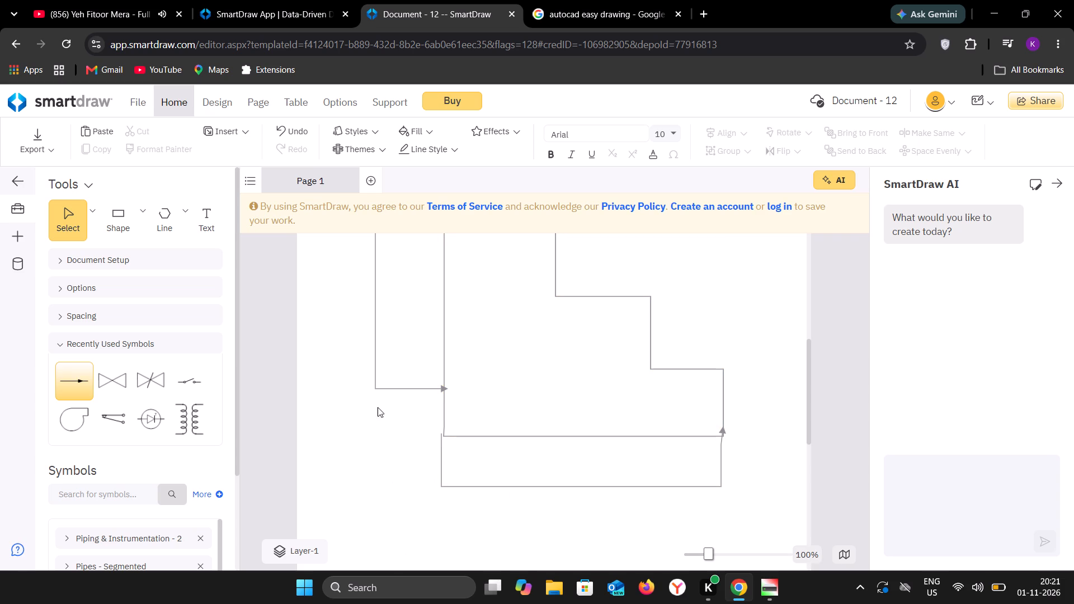
Move the height dimension line down beside the shifted second outline, aligning its ends with the outline's top-left and bottom-left corners.
left_click(373, 339)
left_click_drag(375, 339, 376, 379)
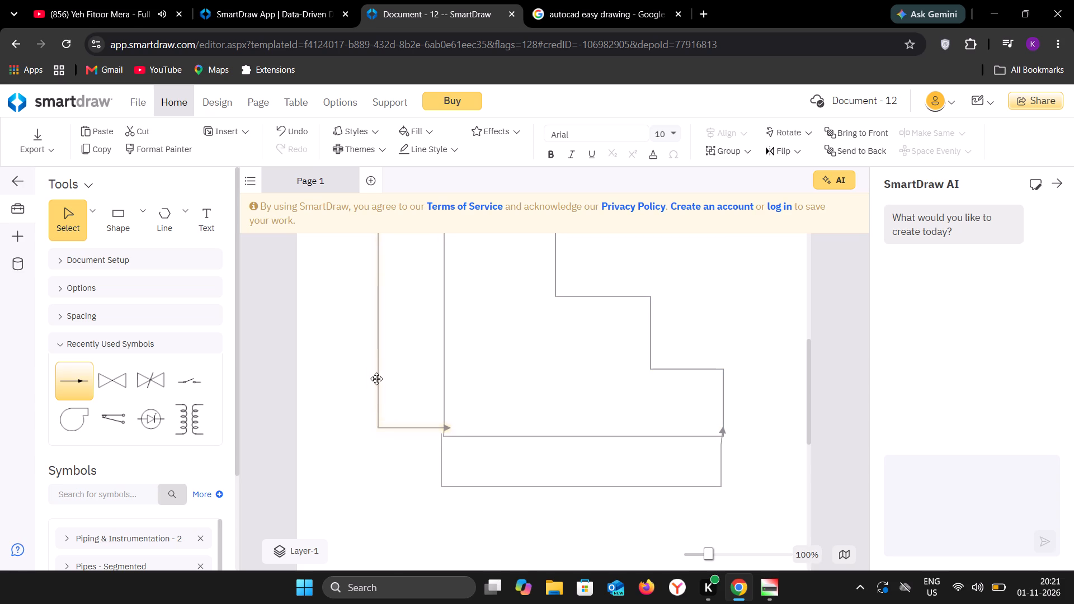
left_click_drag(376, 379, 374, 384)
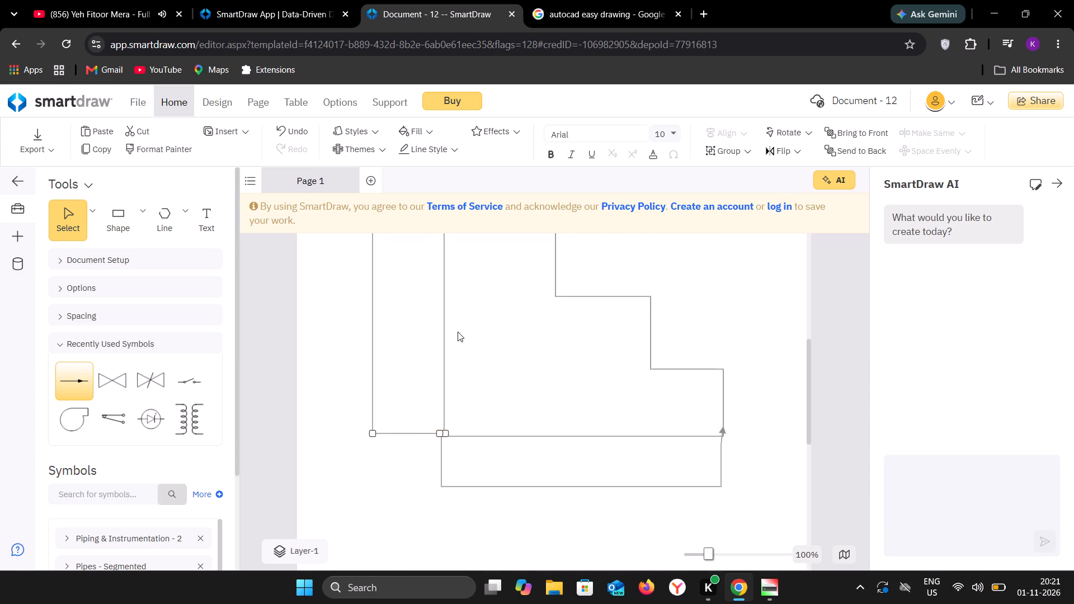
left_click(489, 336)
Consult reference drawing 02 and draw a short vertical line upward from the second outline's top-left corner.
scroll(489, 336, "up", 2)
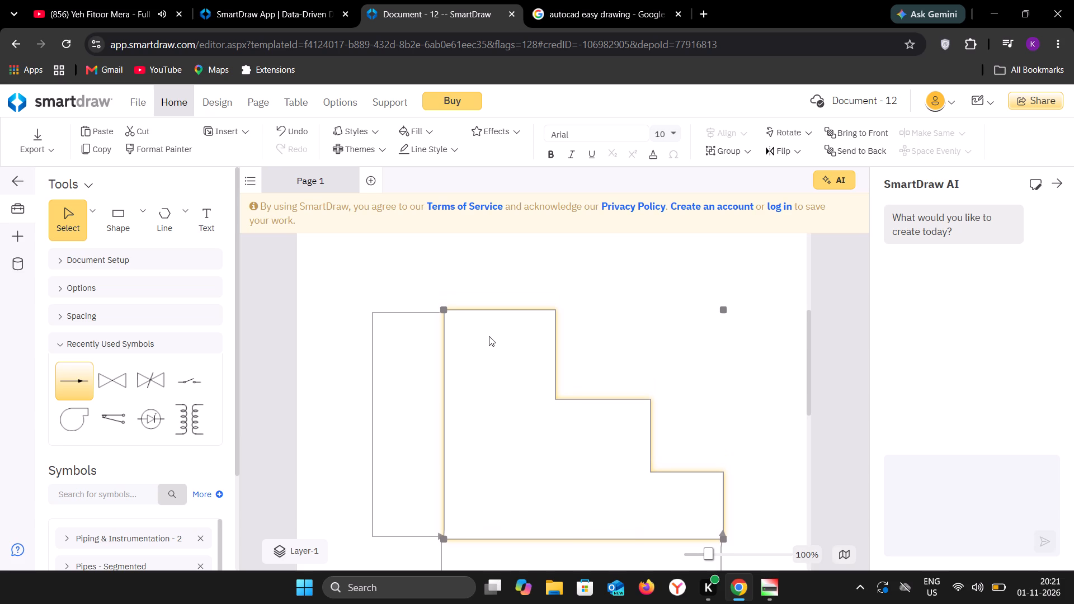
scroll(475, 244, "up", 1)
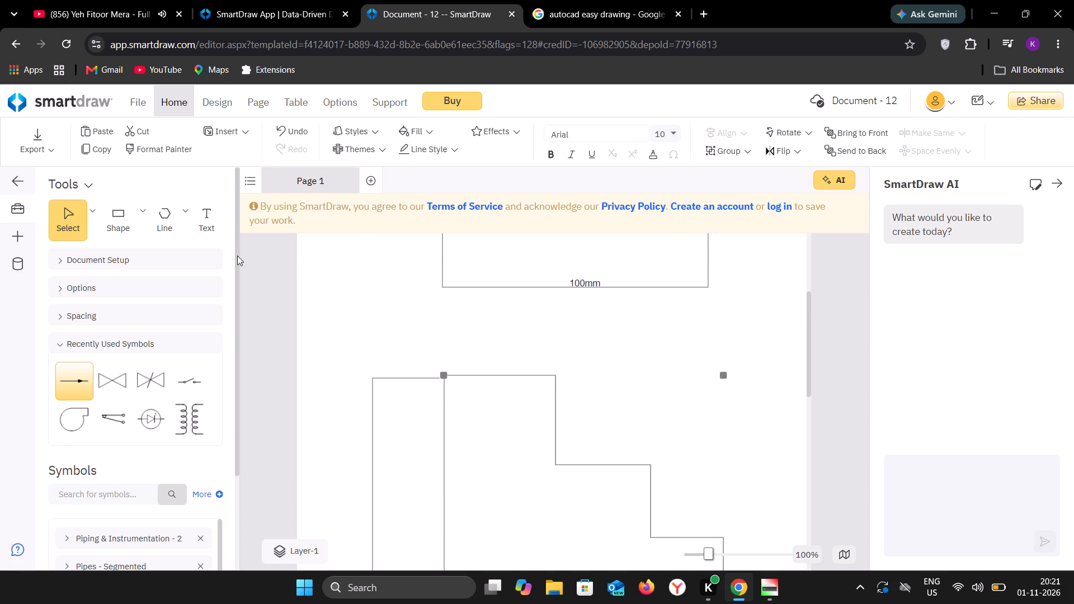
left_click(164, 230)
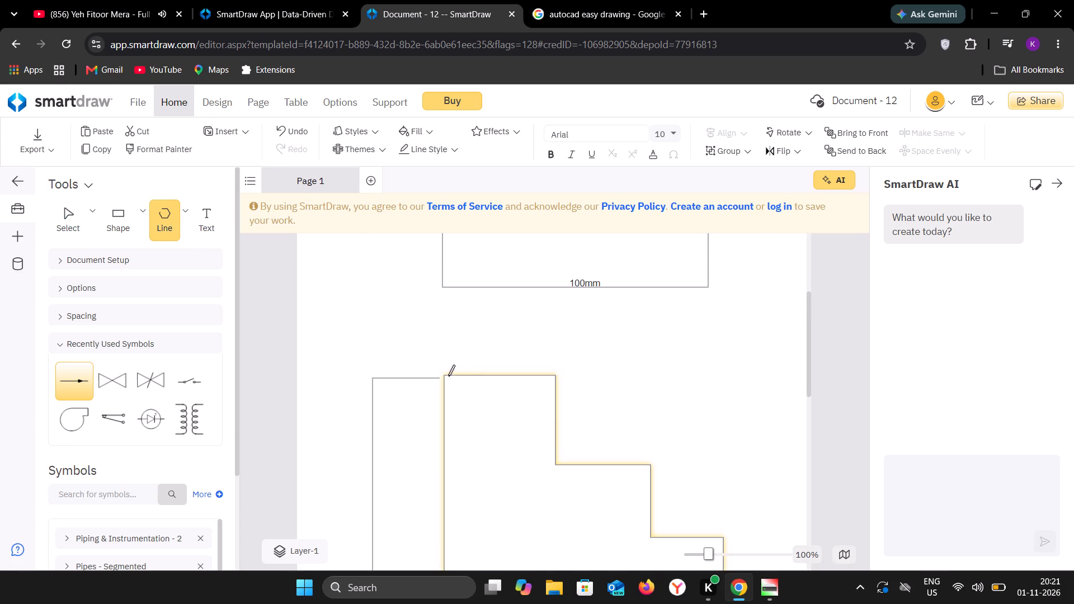
left_click(588, 0)
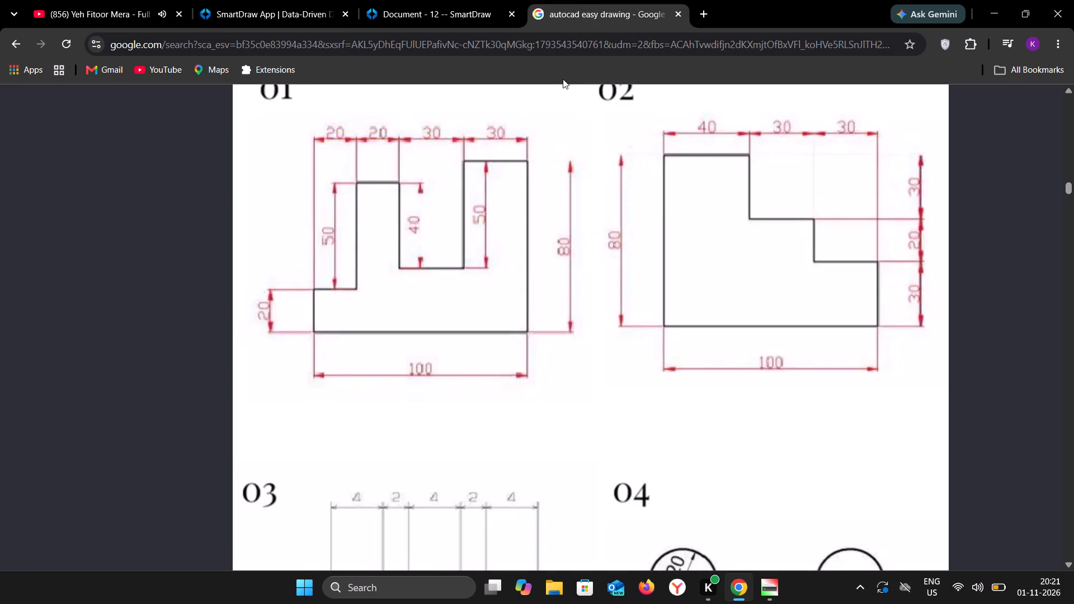
left_click(431, 2)
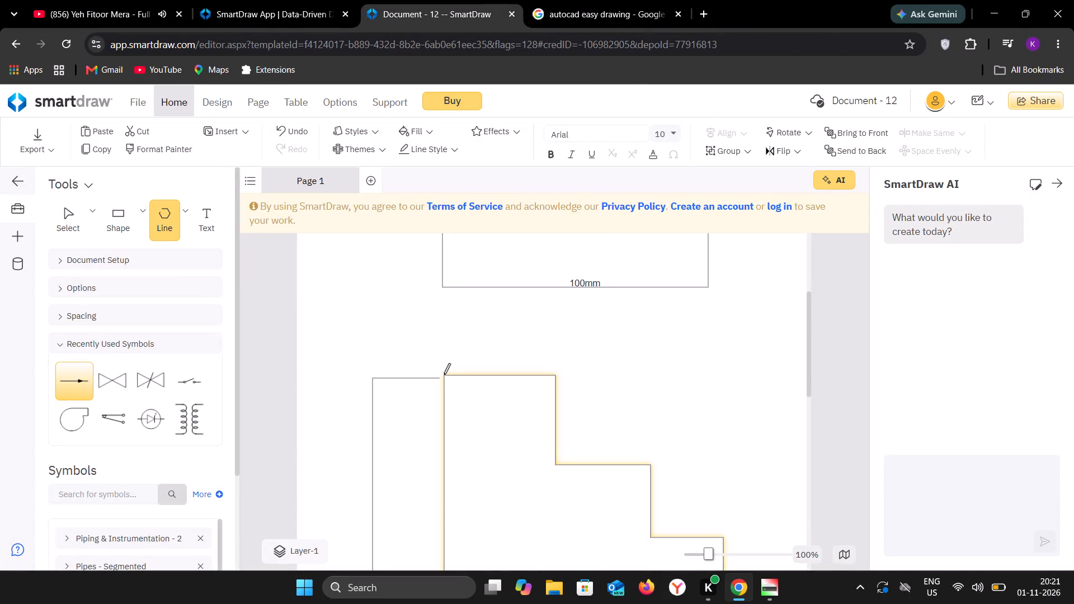
left_click(444, 374)
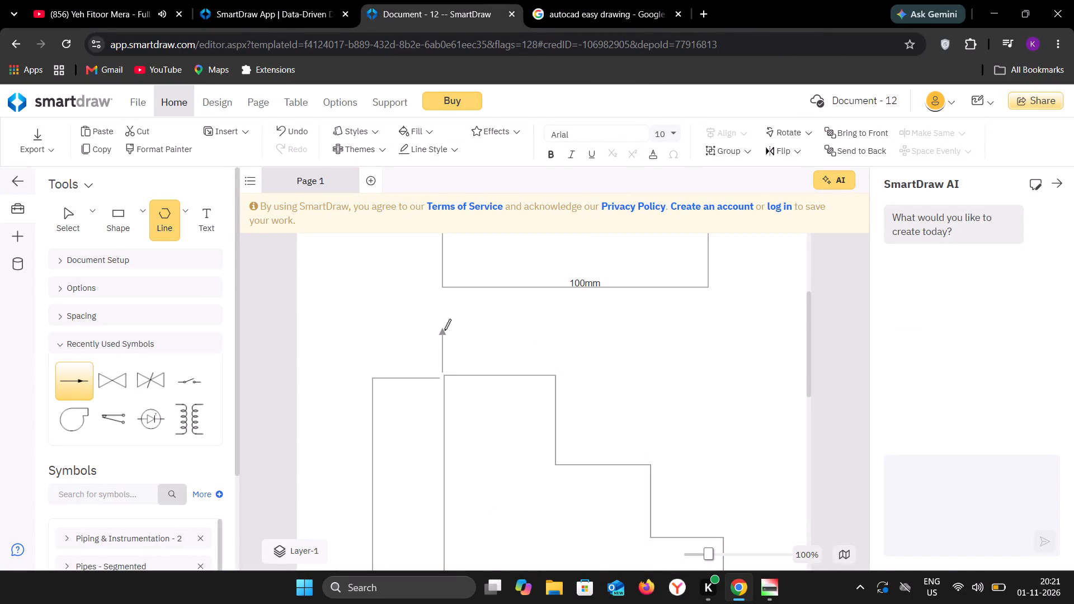
left_click_drag(445, 327, 526, 326)
left_click_drag(526, 326, 444, 329)
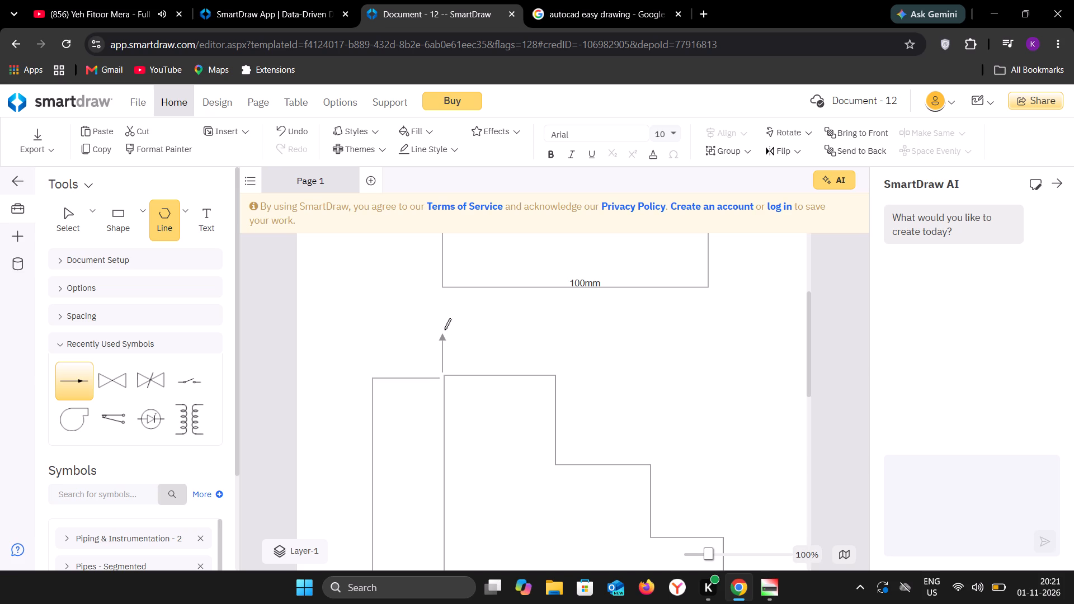
left_click_drag(444, 329, 450, 331)
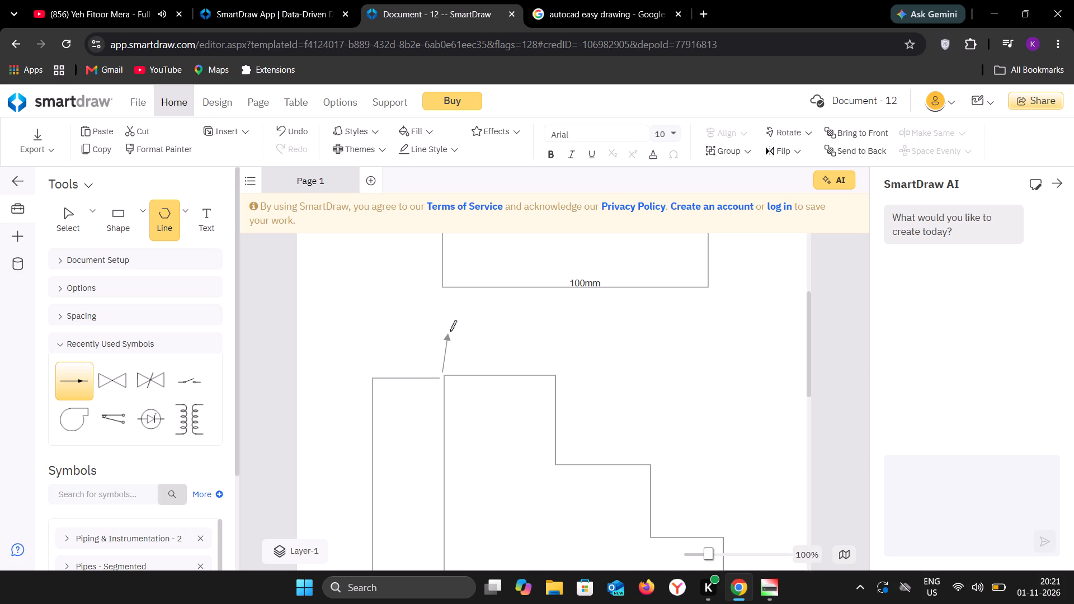
left_click_drag(450, 331, 444, 333)
left_click(444, 333)
Extend the line horizontally across the outline's full width and straight down to the right-hand corner of the lowest step.
scroll(656, 337, "down", 2)
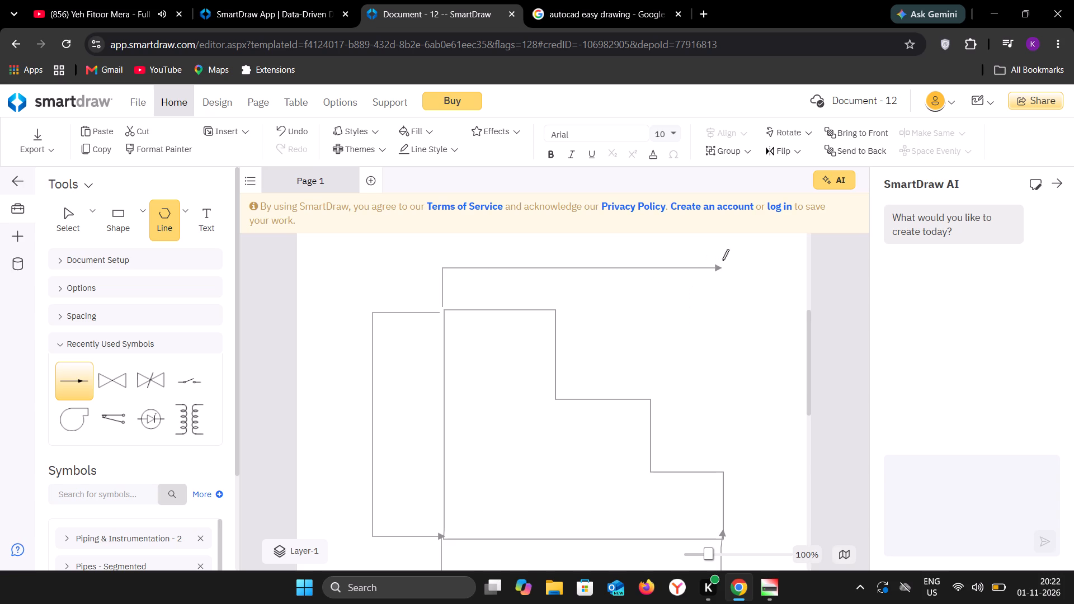
left_click(722, 260)
left_click(724, 473)
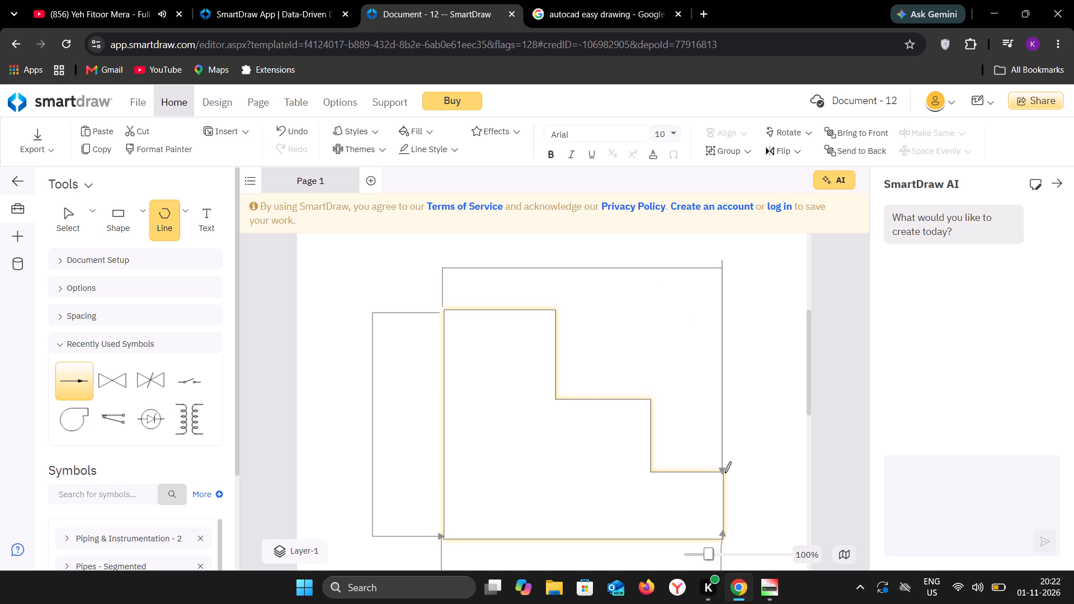
key("Escape")
left_click(757, 441)
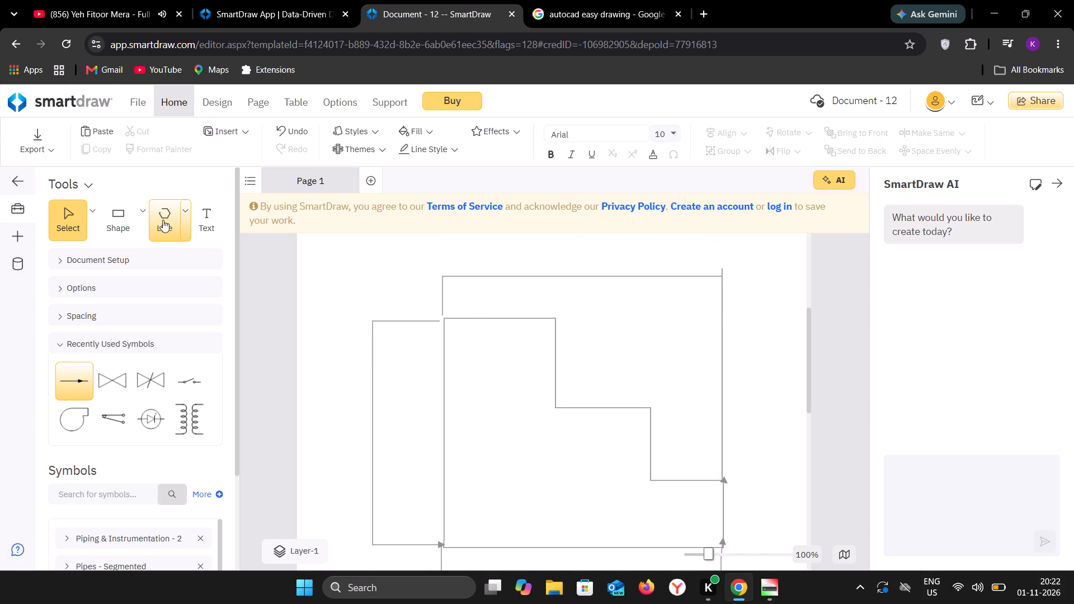
Draw a straight horizontal line from the second outline's top step outer corner to the long vertical line on its right side.
left_click(185, 221)
left_click(221, 273)
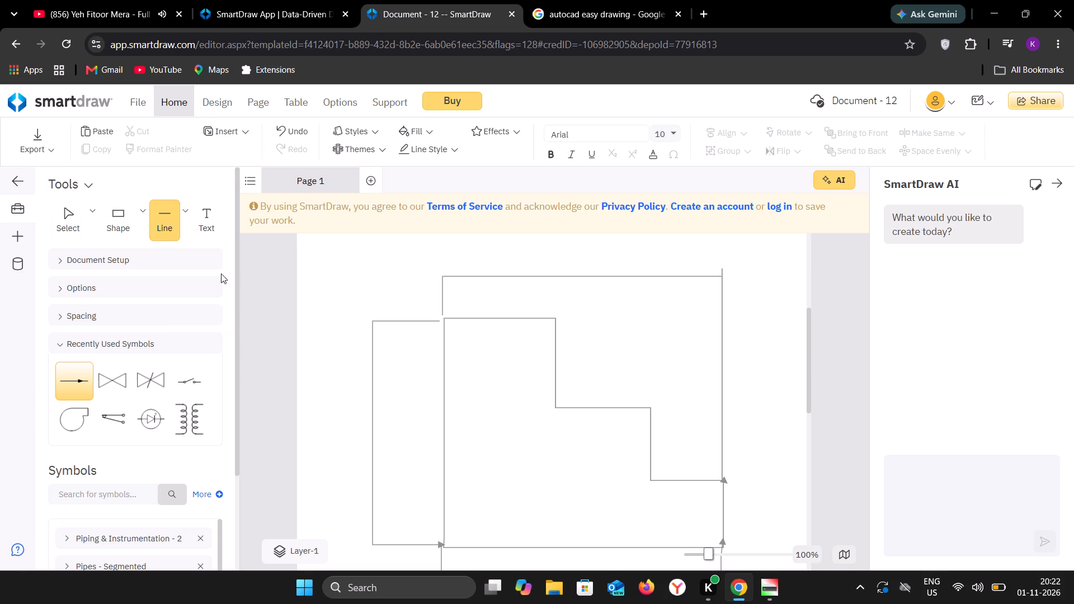
left_click(555, 319)
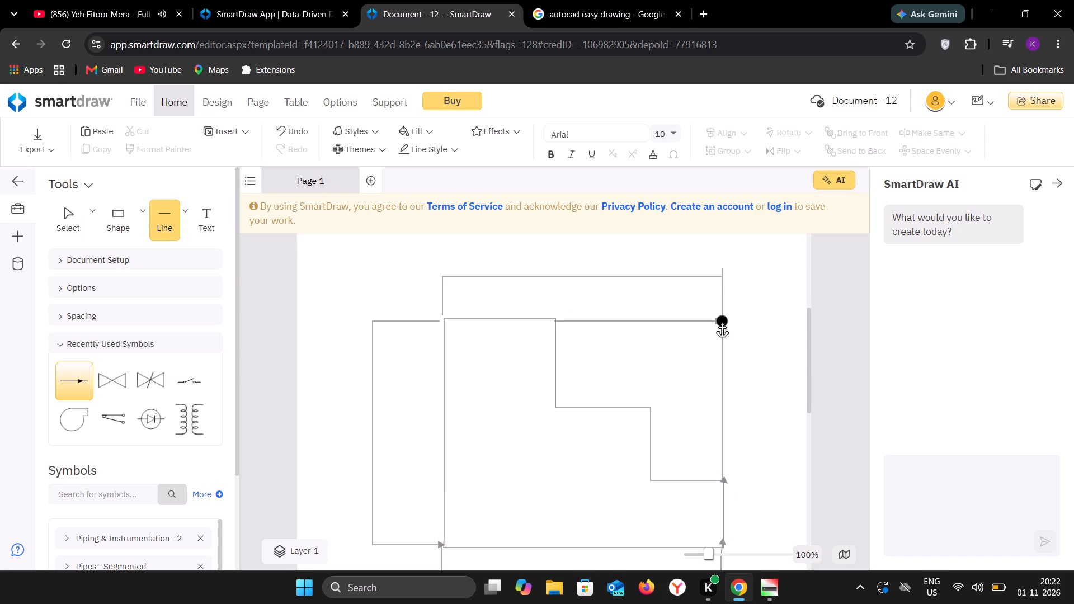
left_click(720, 320)
key("Escape")
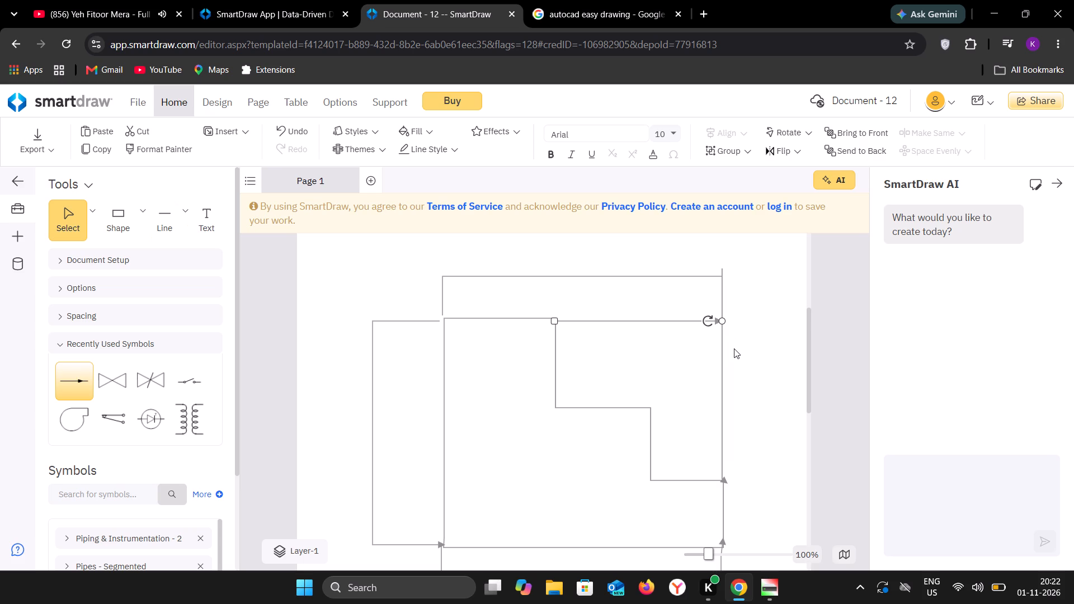
left_click(728, 362)
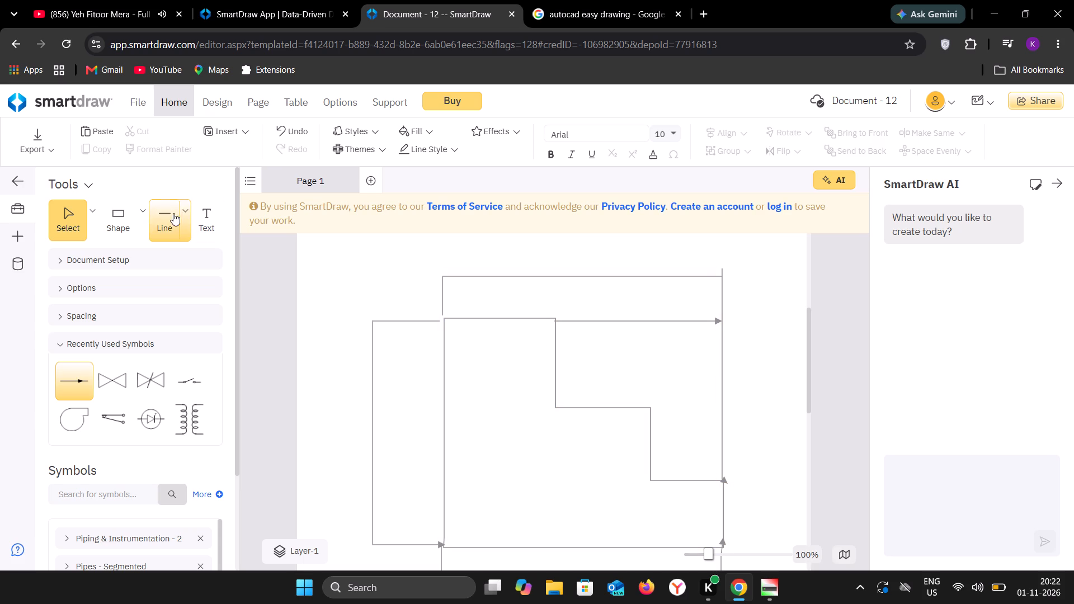
Draw a horizontal line from the middle step's outer corner to the long vertical line and nudge it slightly to line up with the step.
left_click(172, 216)
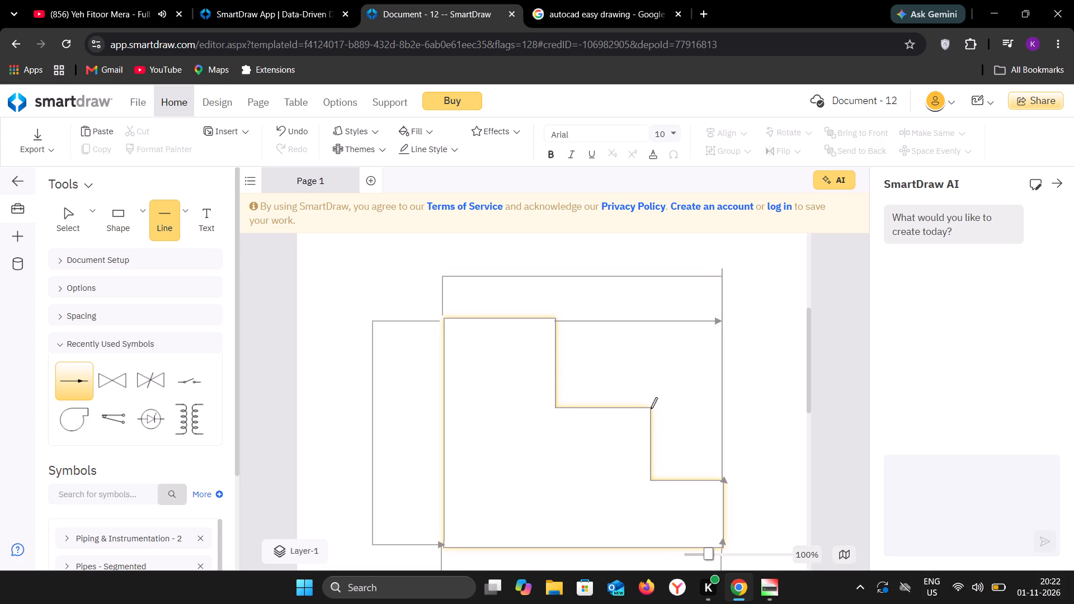
left_click(649, 408)
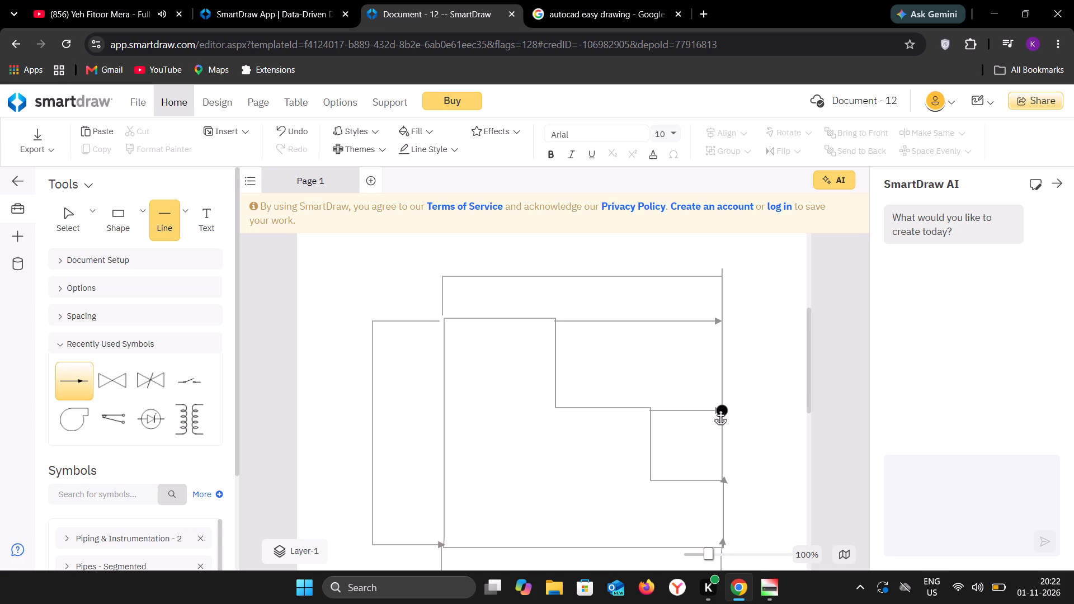
left_click(722, 408)
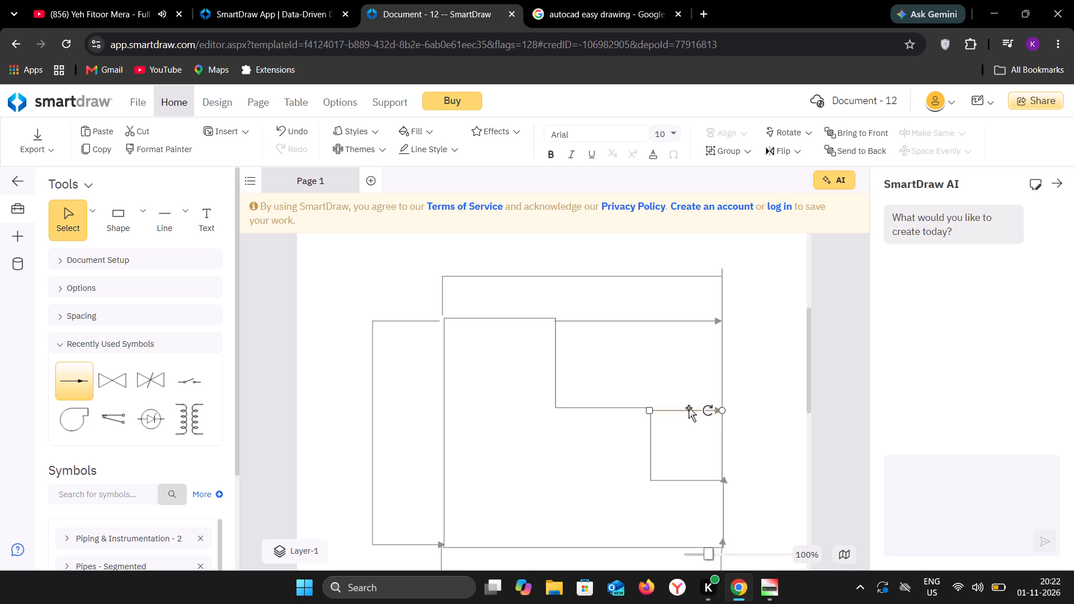
left_click_drag(689, 412, 689, 408)
left_click_drag(689, 408, 686, 409)
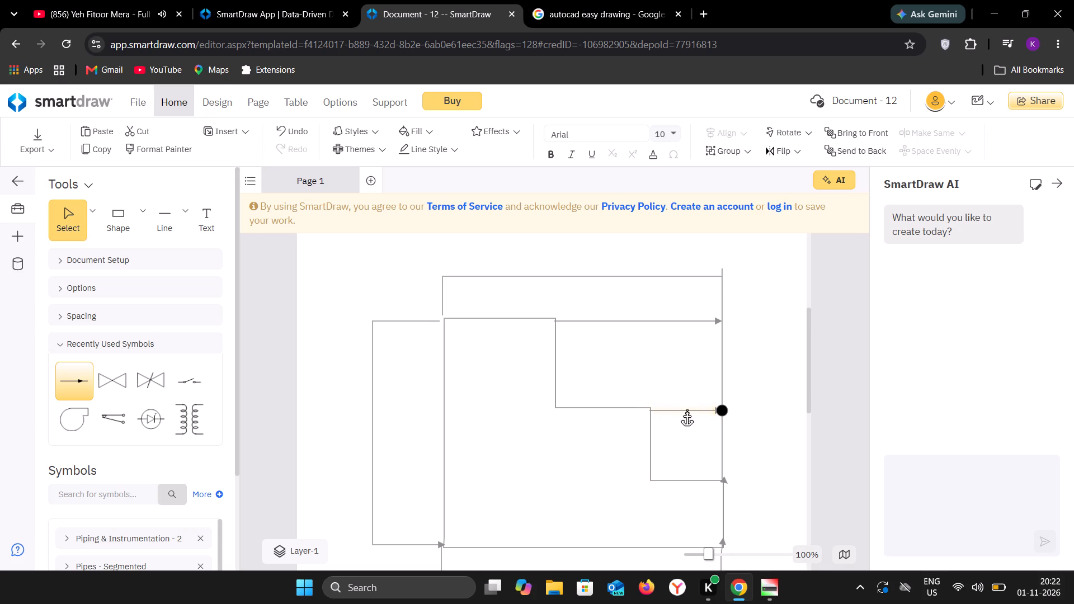
left_click_drag(686, 409, 682, 410)
left_click_drag(682, 410, 681, 409)
left_click(673, 386)
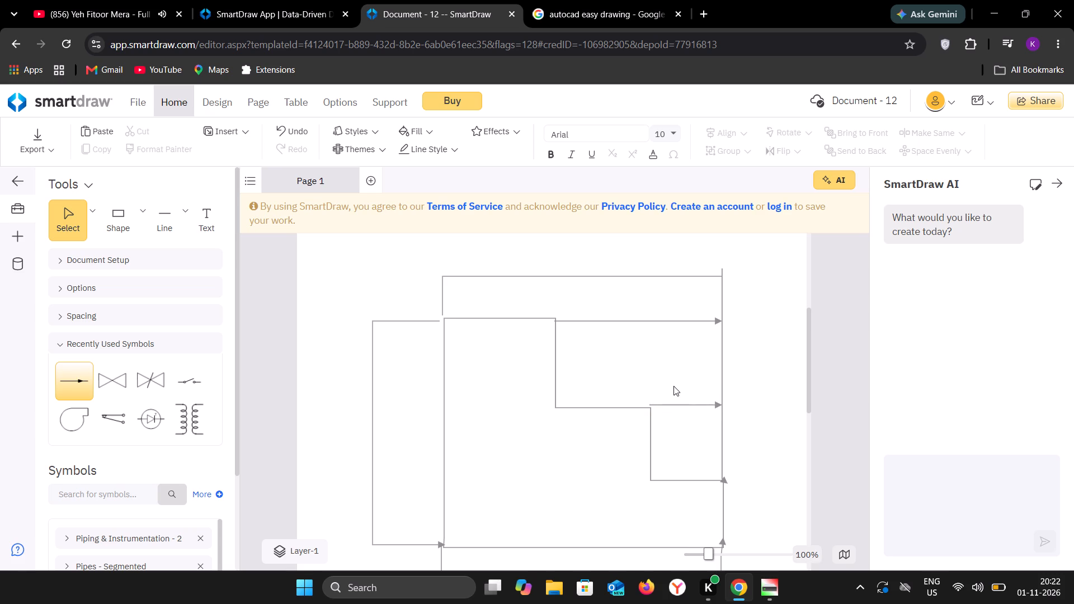
left_click(681, 403)
left_click(681, 405)
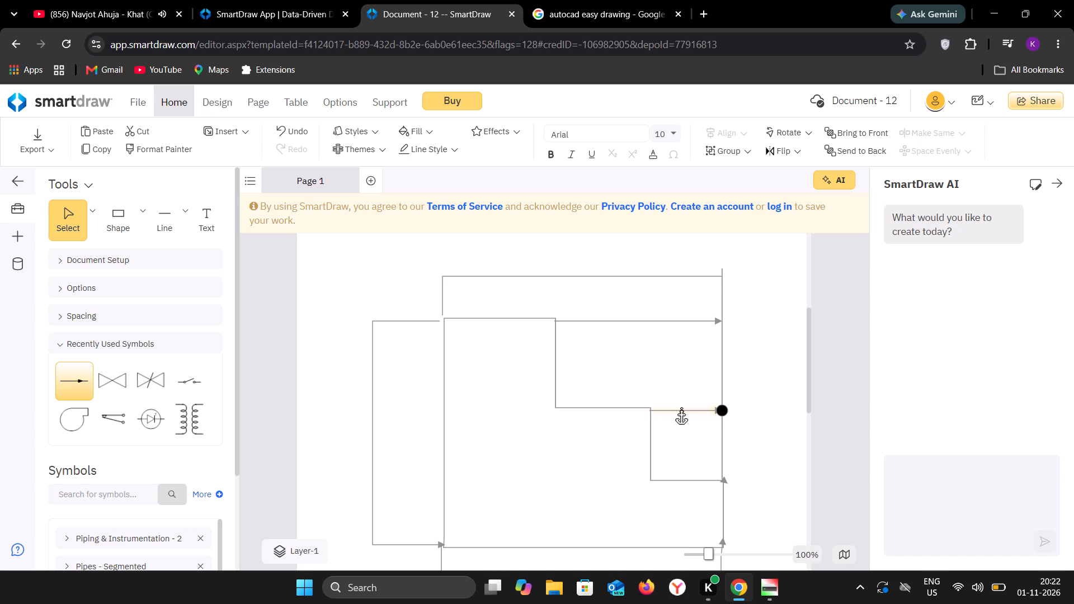
left_click(649, 366)
Draw a short vertical line from the top step's outer corner up to the horizontal line above the outline.
left_click(155, 228)
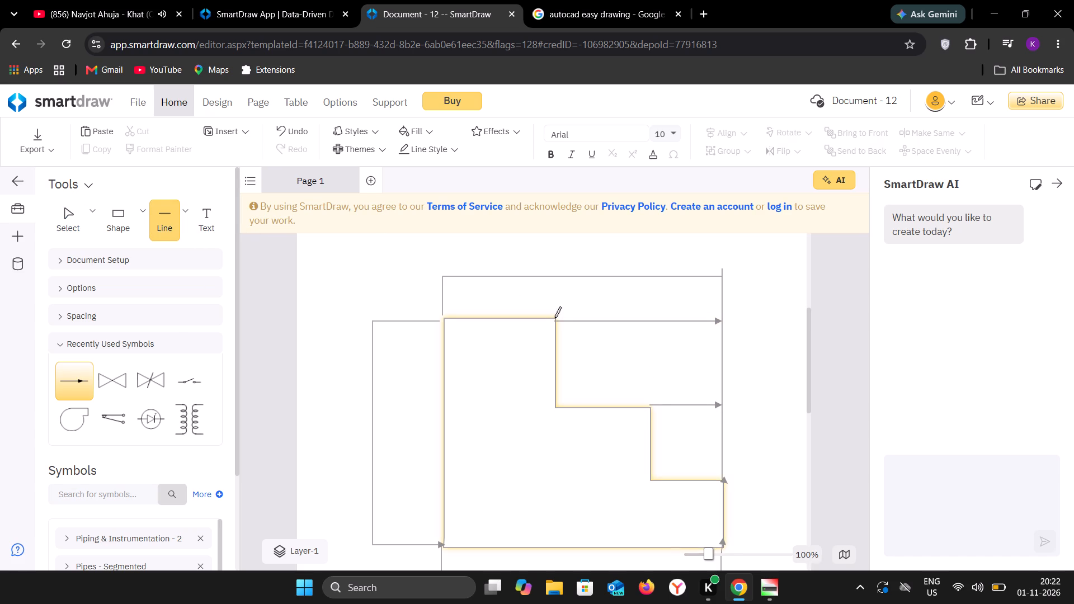
left_click(554, 318)
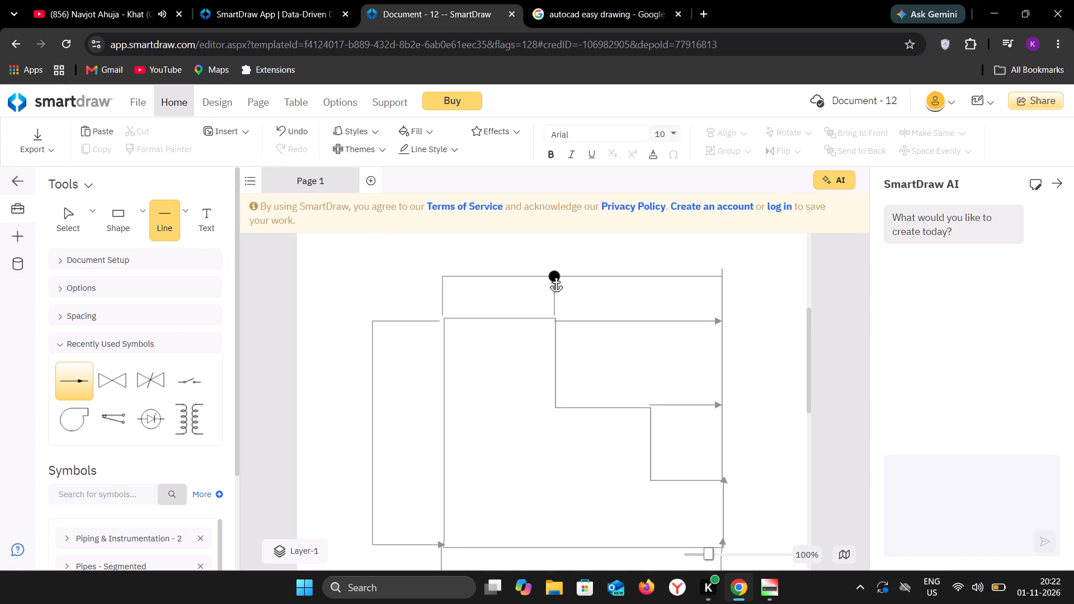
left_click(555, 275)
left_click(591, 306)
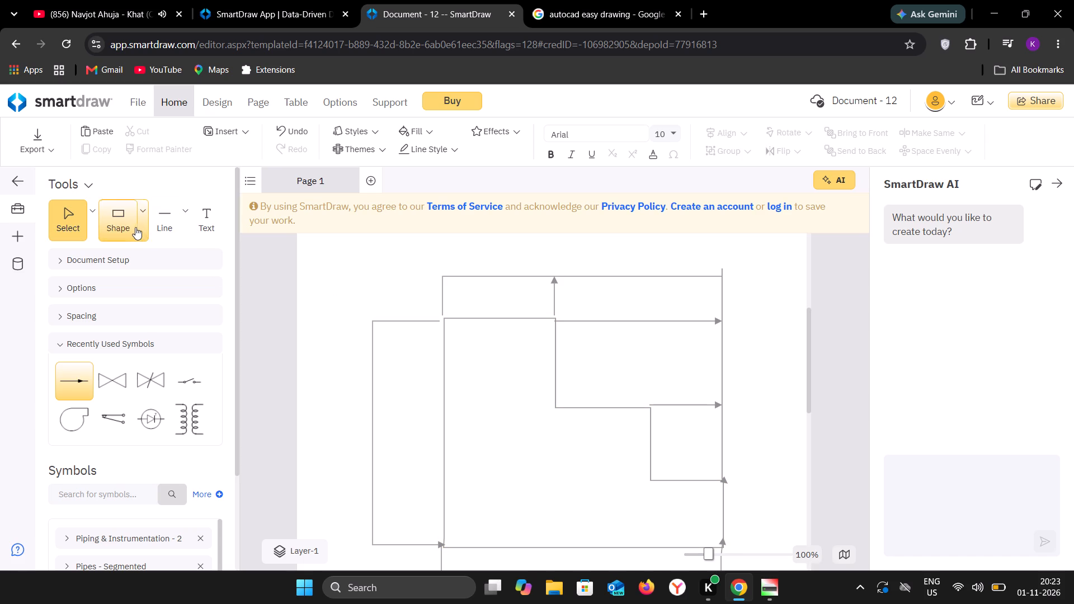
Draw a vertical line from the middle step's outer corner up to the horizontal line above the outline.
left_click(167, 226)
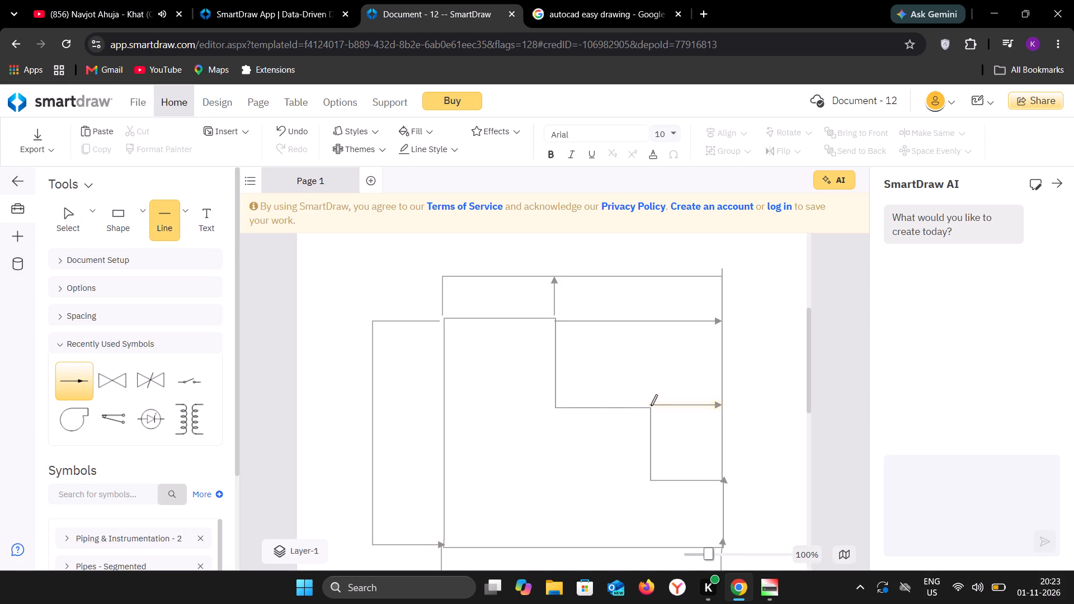
left_click(649, 408)
left_click(652, 280)
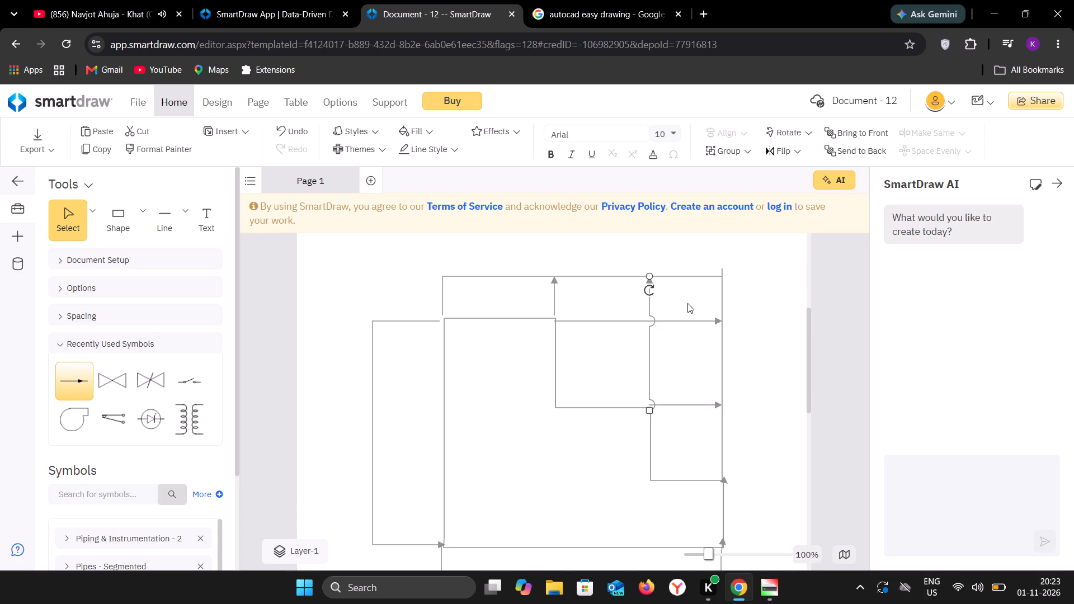
left_click(687, 304)
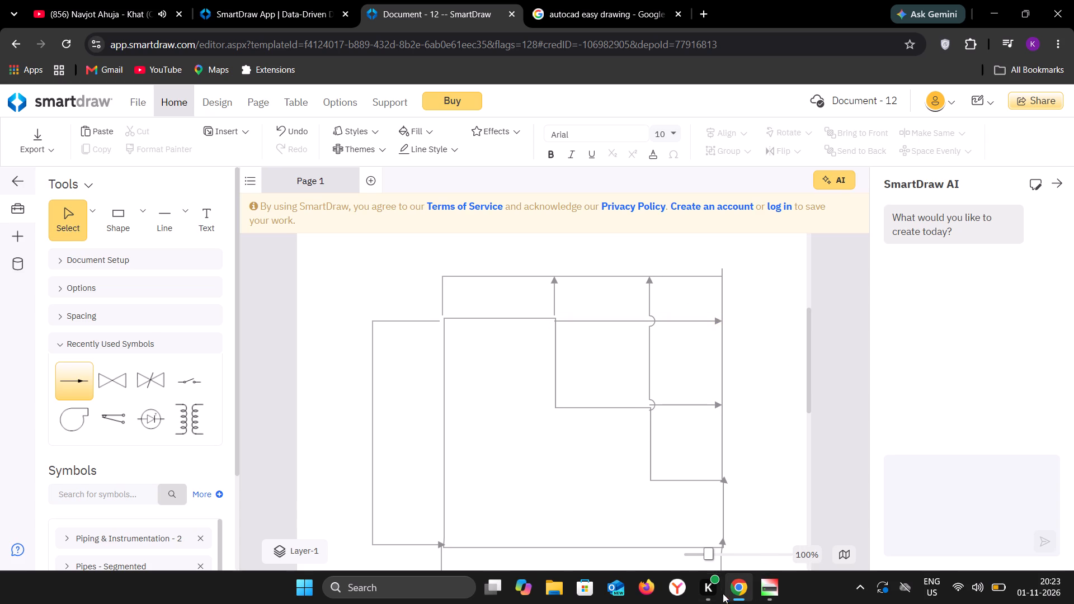
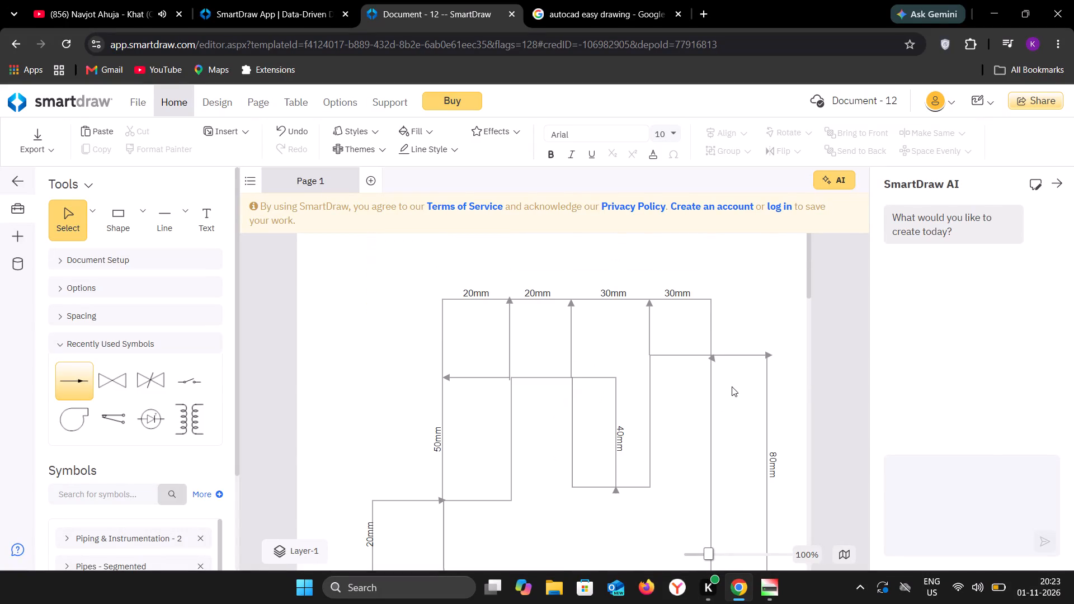
Check reference drawing 02 and add an 80mm text label beside the second outline's left vertical dimension line.
scroll(732, 386, "down", 4)
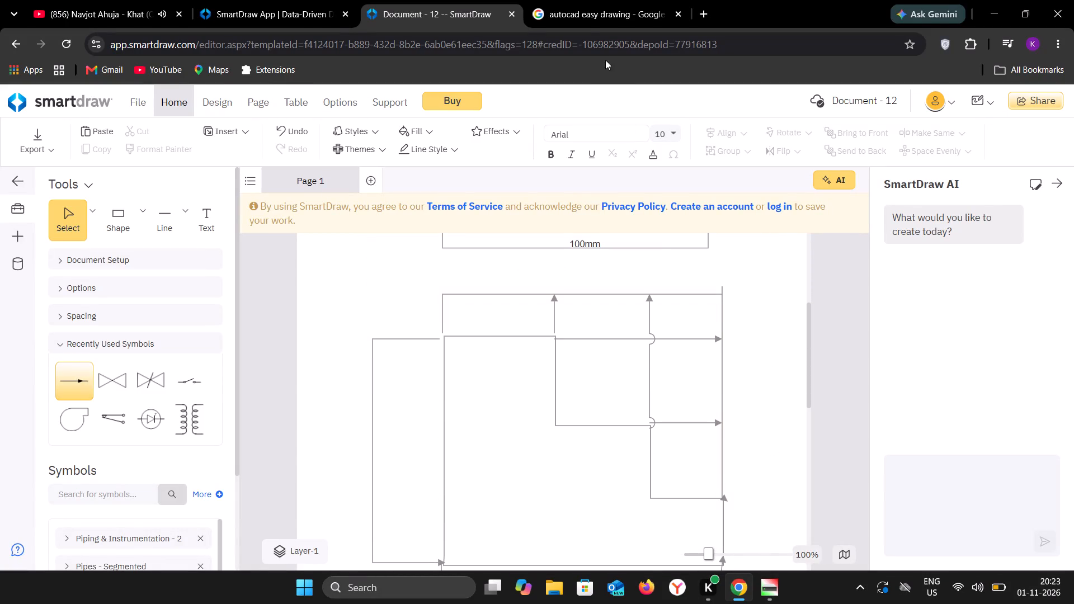
left_click(591, 2)
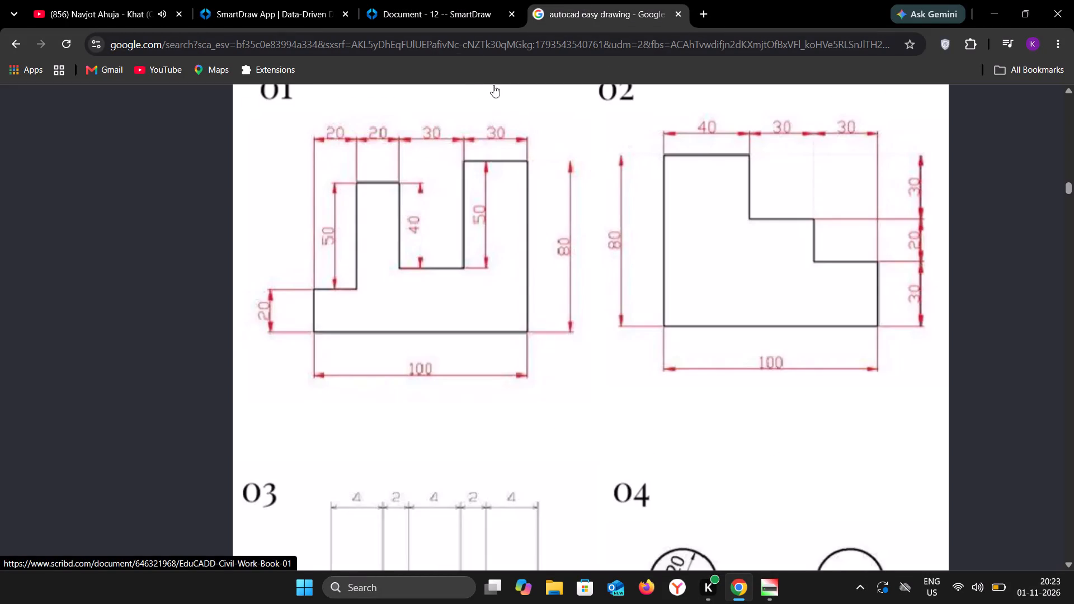
left_click(456, 8)
scroll(554, 337, "down", 2)
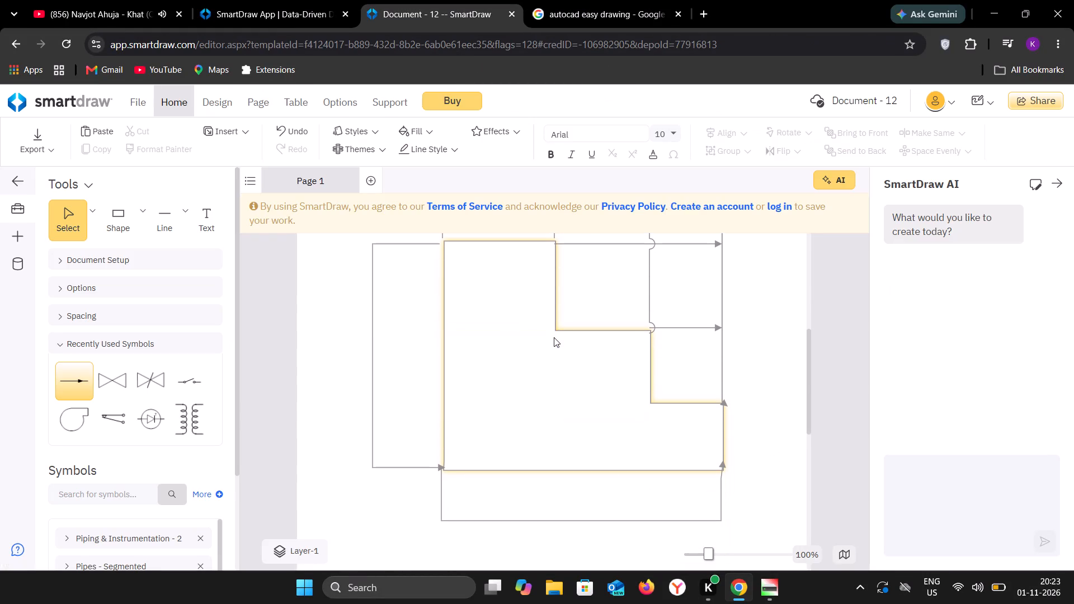
left_click(202, 223)
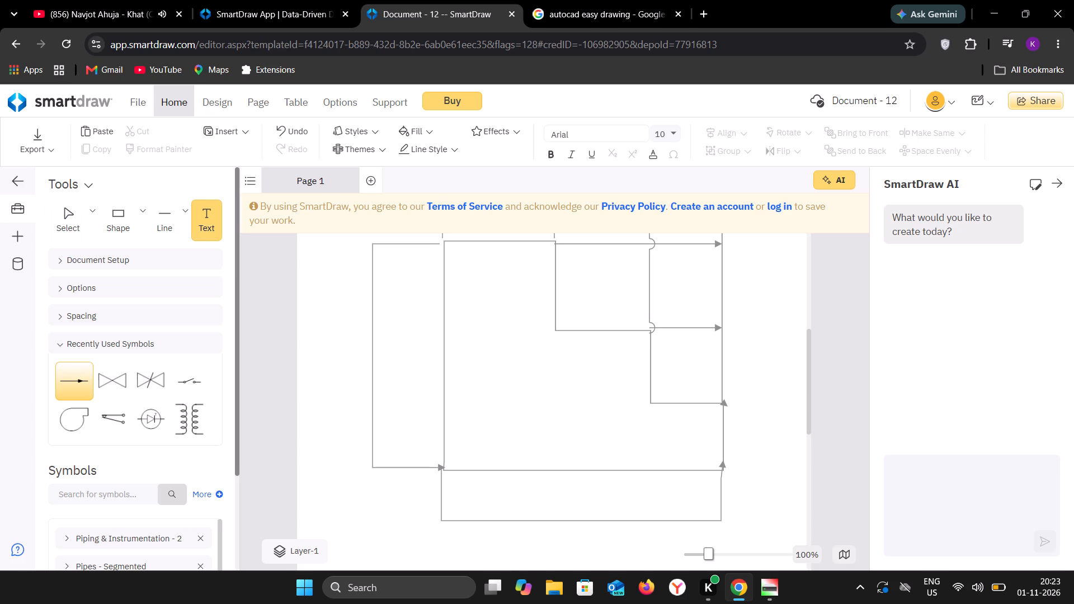
left_click(340, 296)
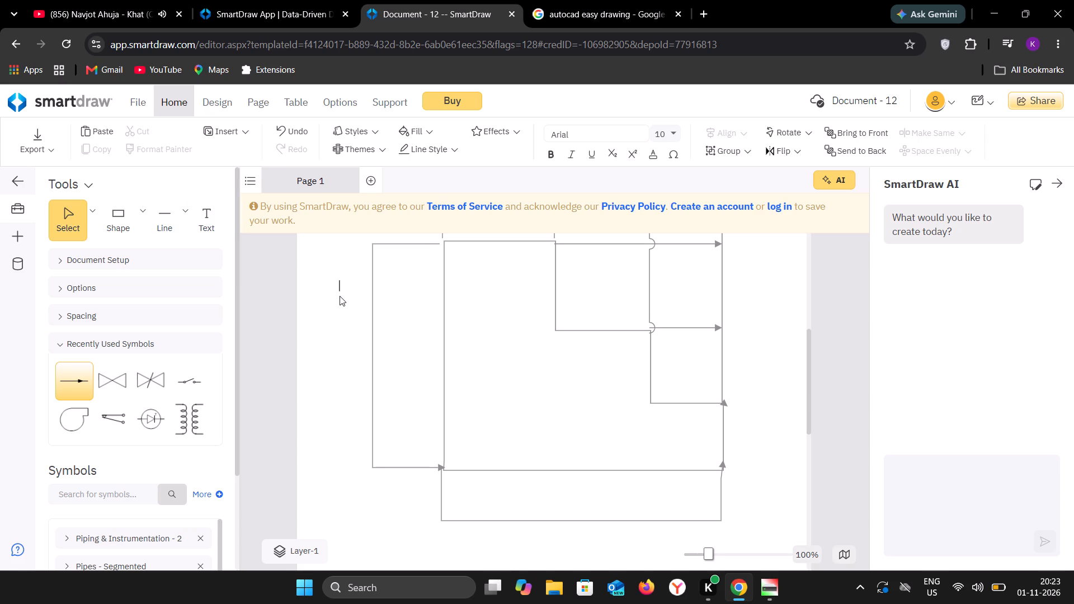
type("80mm")
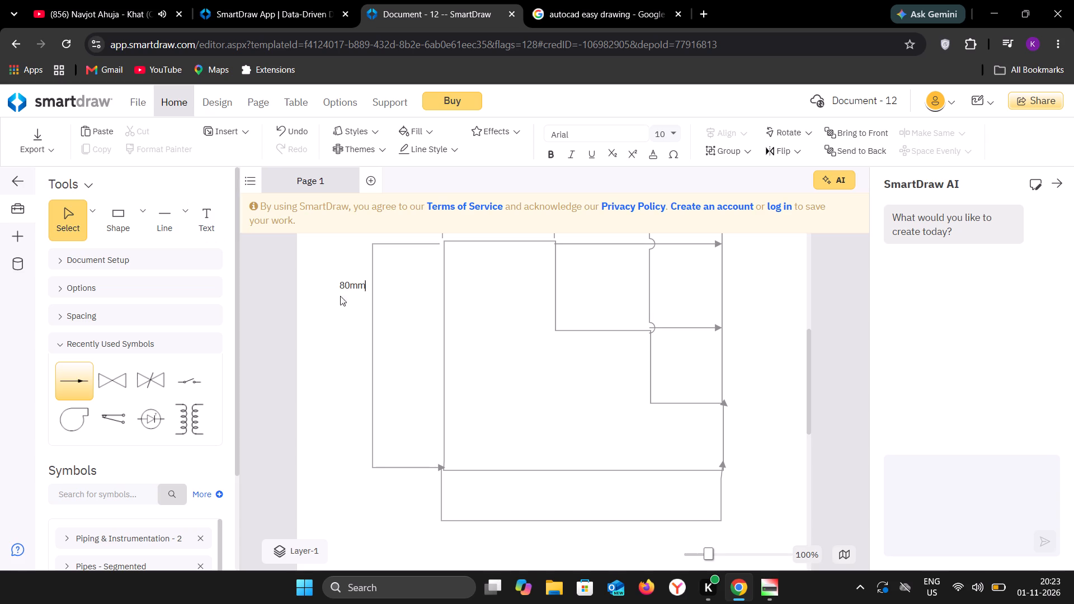
left_click(395, 315)
Rotate the second outline's 80mm label to read vertically and place it midway along the left dimension line.
left_click(345, 284)
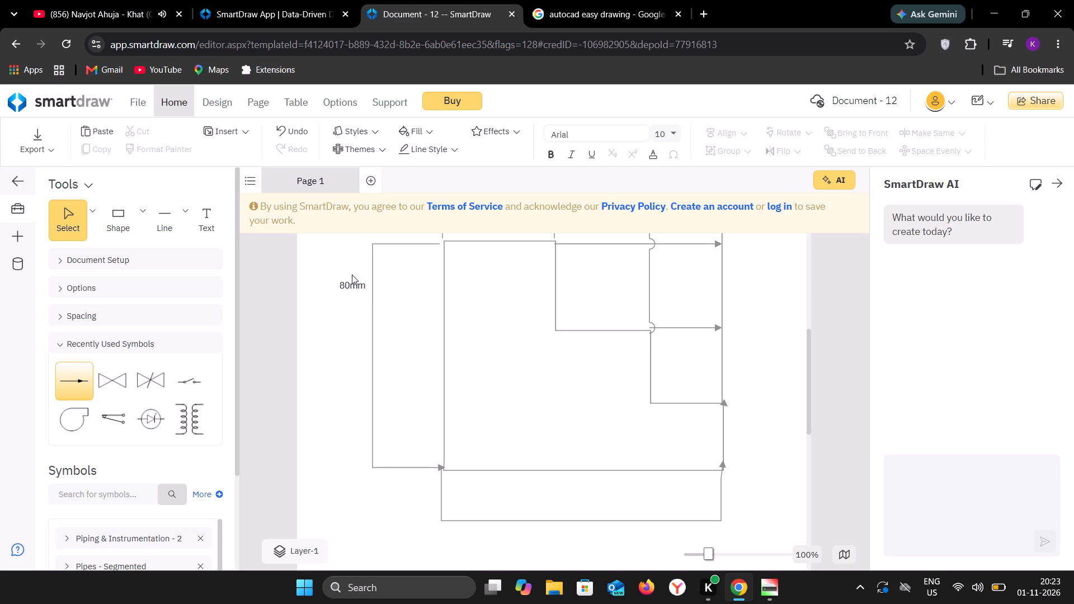
left_click(321, 263)
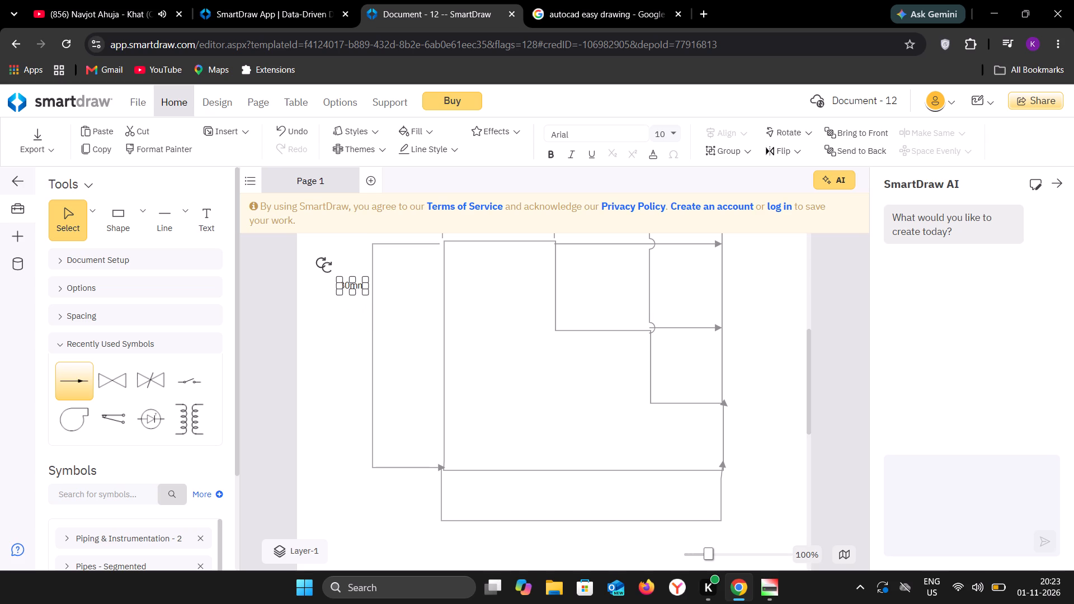
left_click_drag(325, 266, 342, 311)
left_click_drag(342, 311, 335, 315)
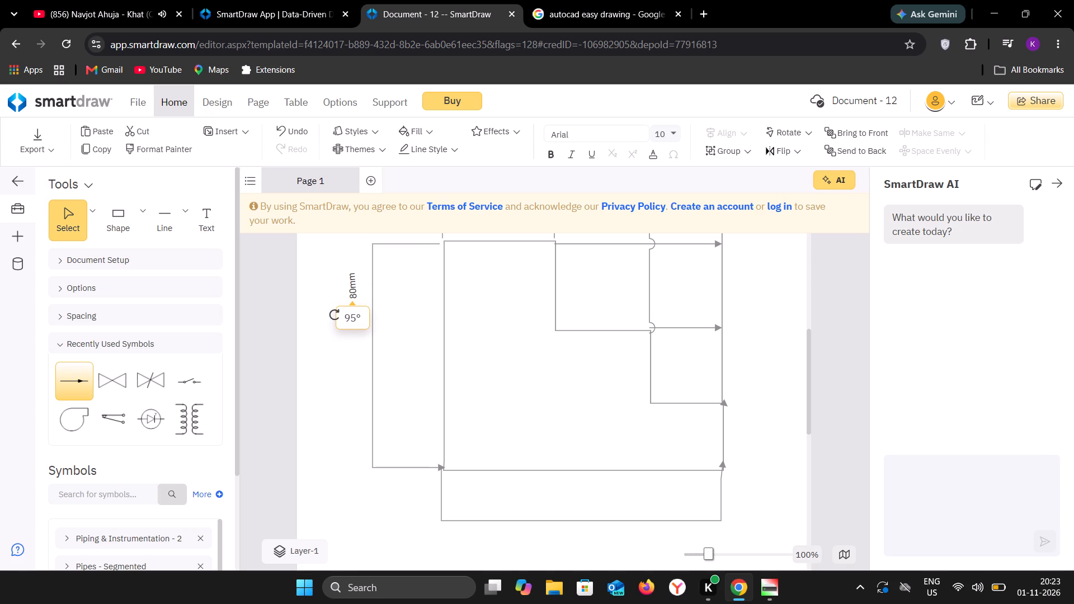
left_click_drag(335, 315, 331, 313)
left_click_drag(352, 285, 368, 354)
left_click(404, 322)
Add a 40mm text label above the first segment of the second outline's upper dimension line, over the top step.
scroll(404, 337, "up", 1)
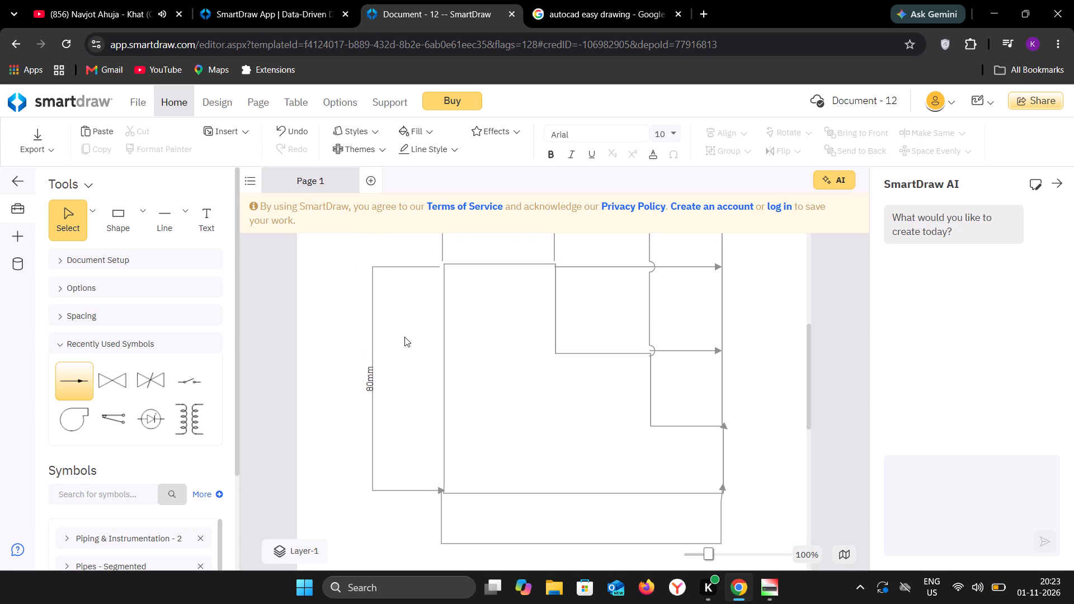
scroll(404, 337, "up", 4)
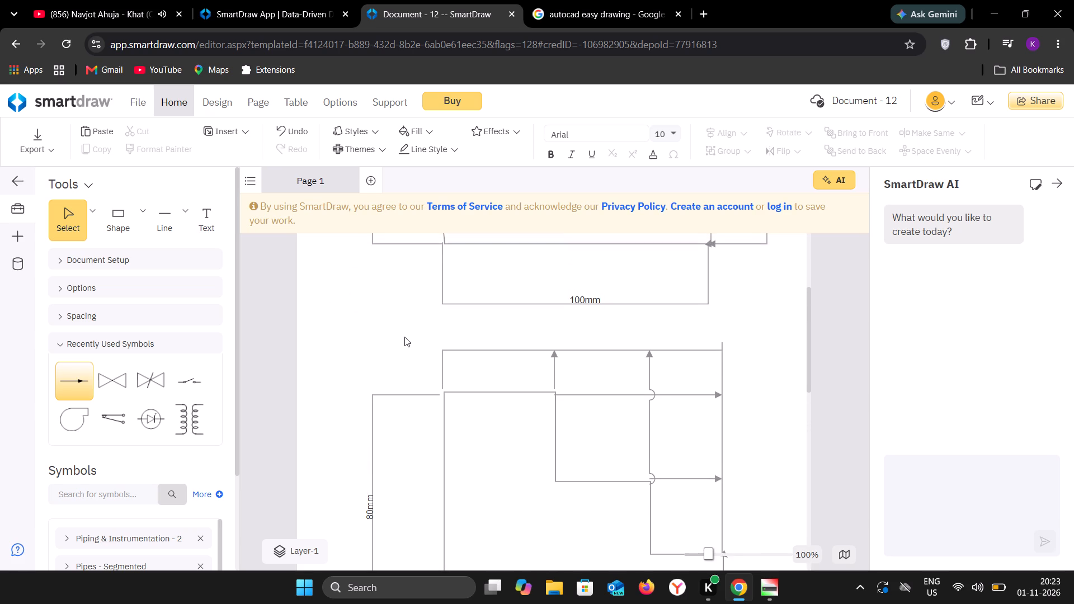
scroll(404, 337, "up", 1)
left_click(208, 219)
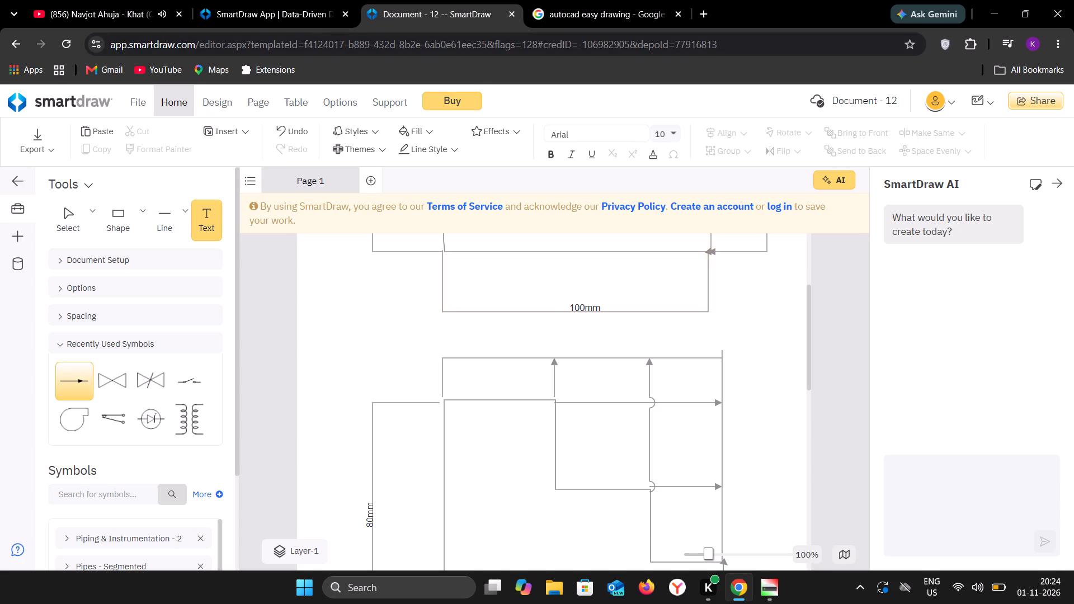
left_click(471, 351)
key("Return")
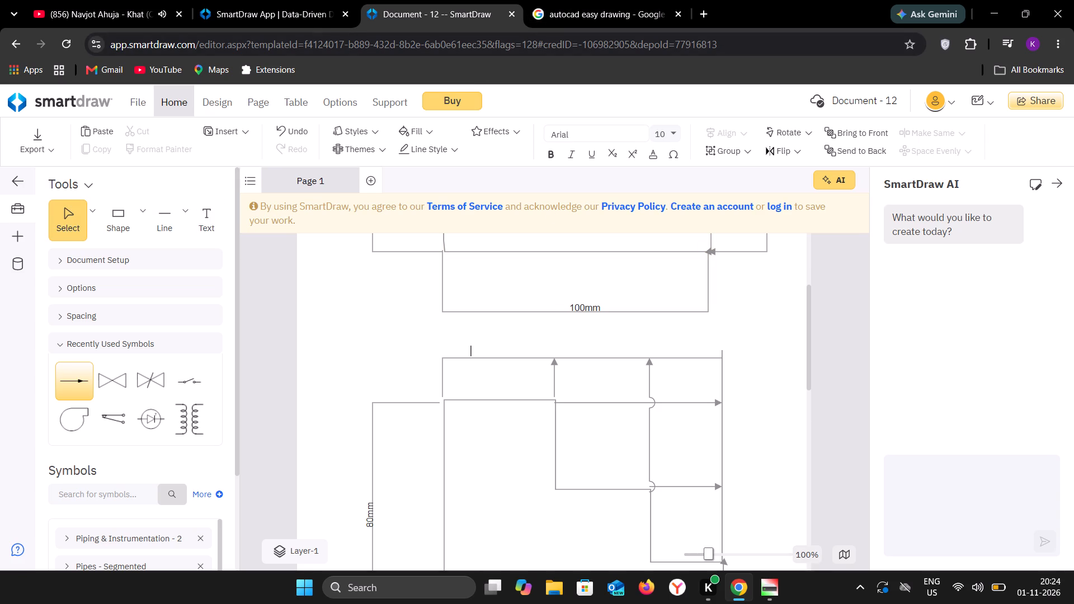
type("40mm")
left_click(407, 353)
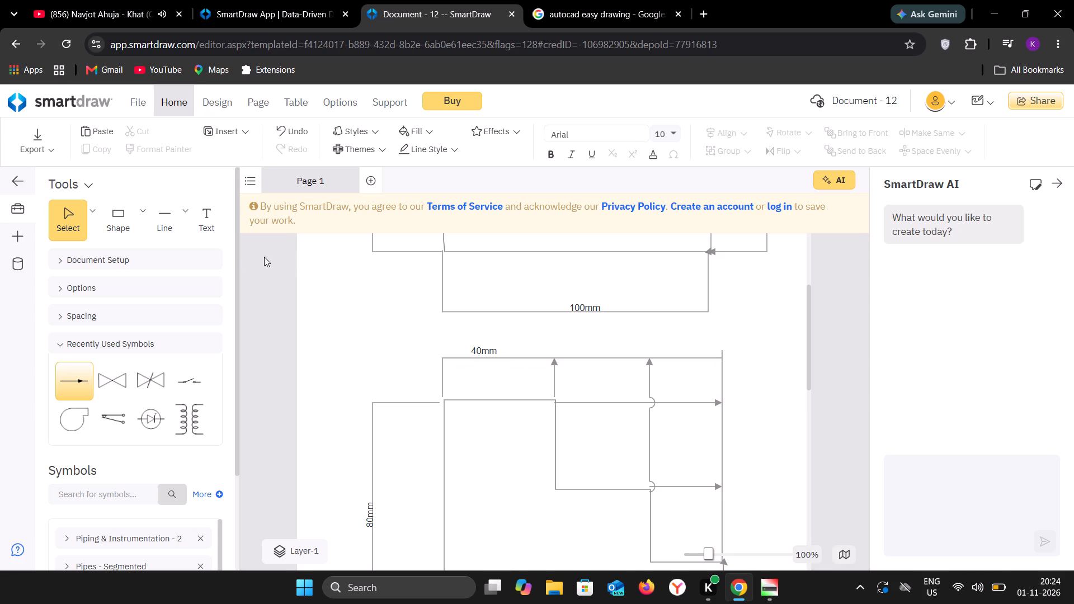
Add a 30mm text label above the middle segment of the second outline's upper dimension line.
left_click(207, 223)
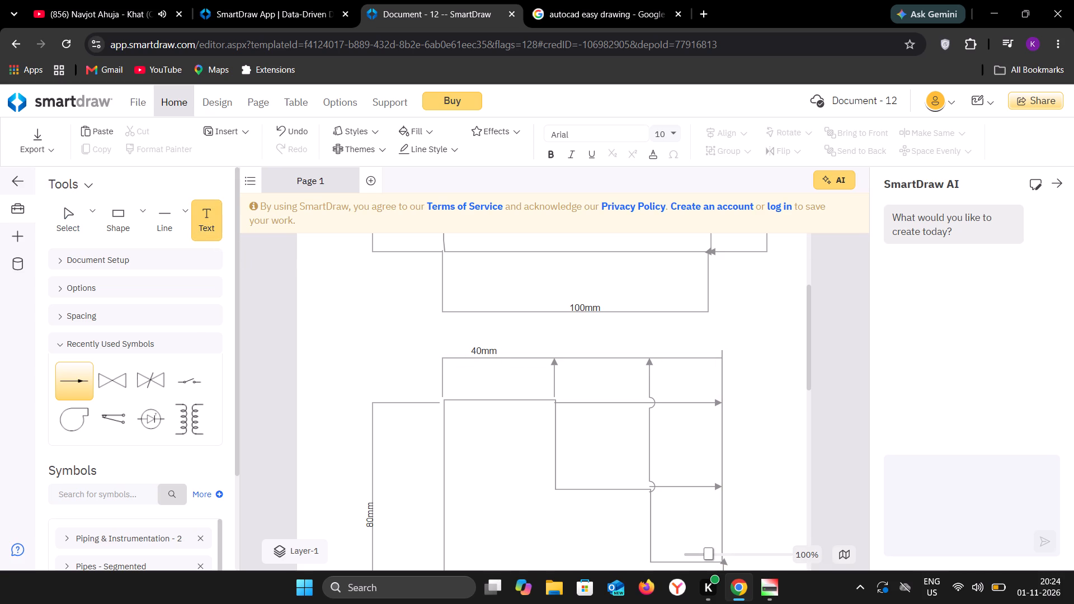
left_click(580, 351)
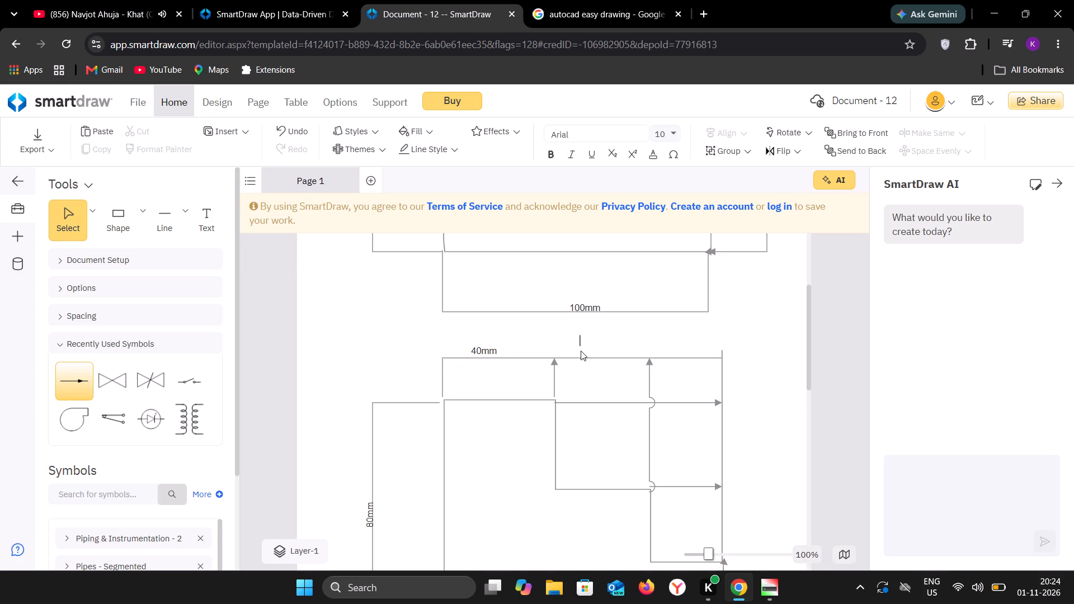
key("Return")
type("30")
type("mm")
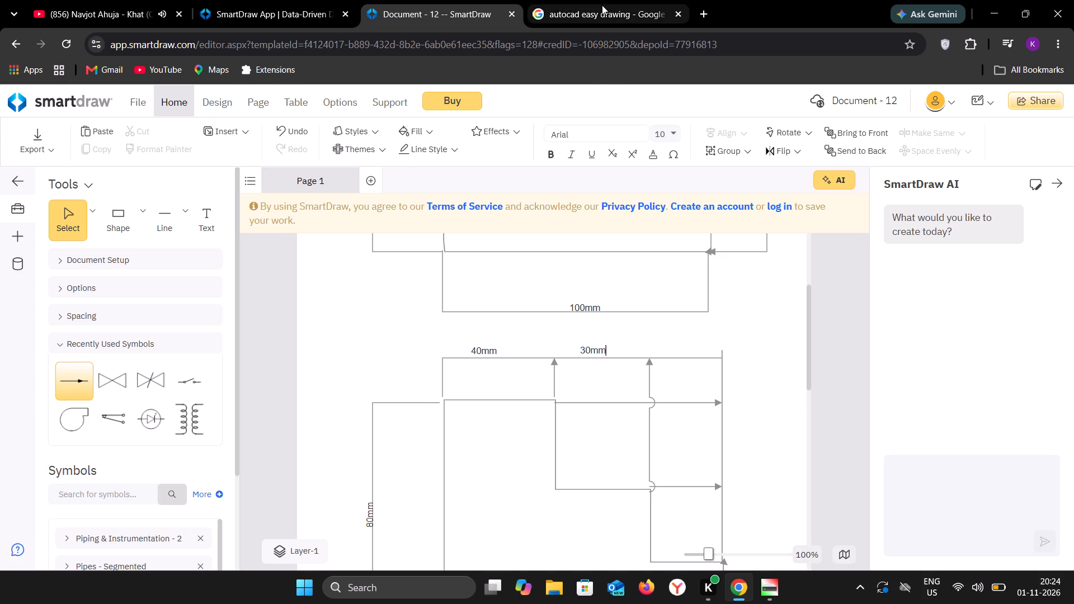
Check reference drawing 02 and add a 30mm text label above the last segment of the second outline's upper dimension line.
left_click(600, 4)
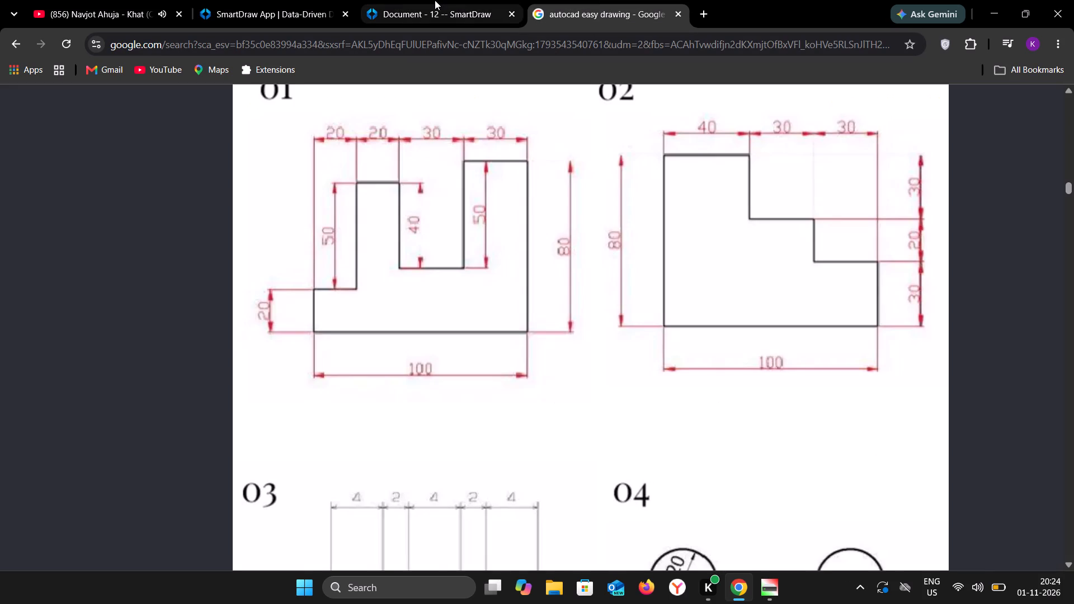
left_click(443, 3)
scroll(656, 362, "down", 1)
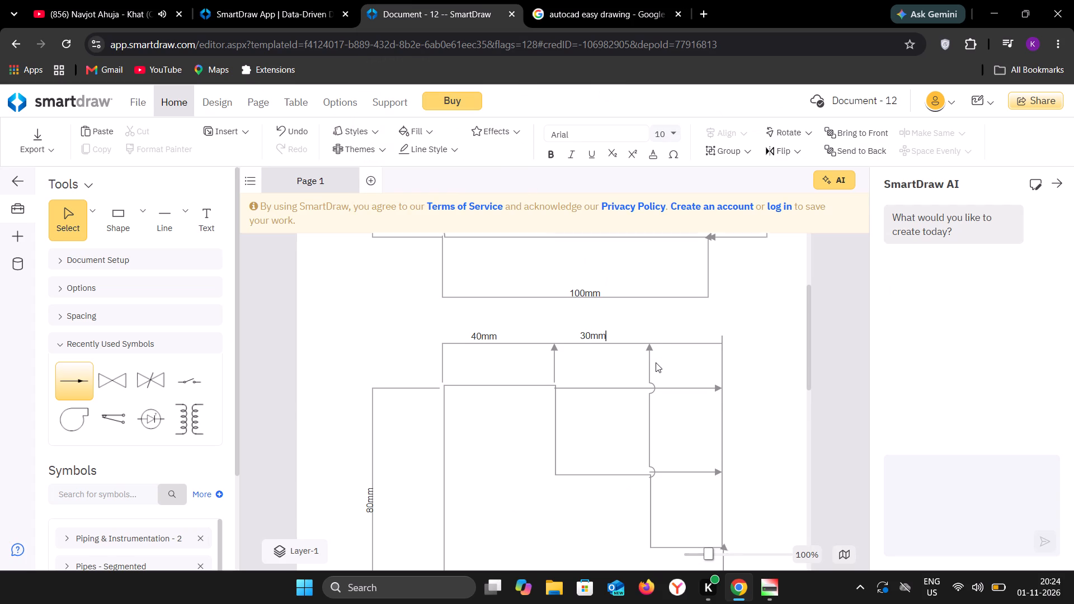
scroll(656, 362, "down", 2)
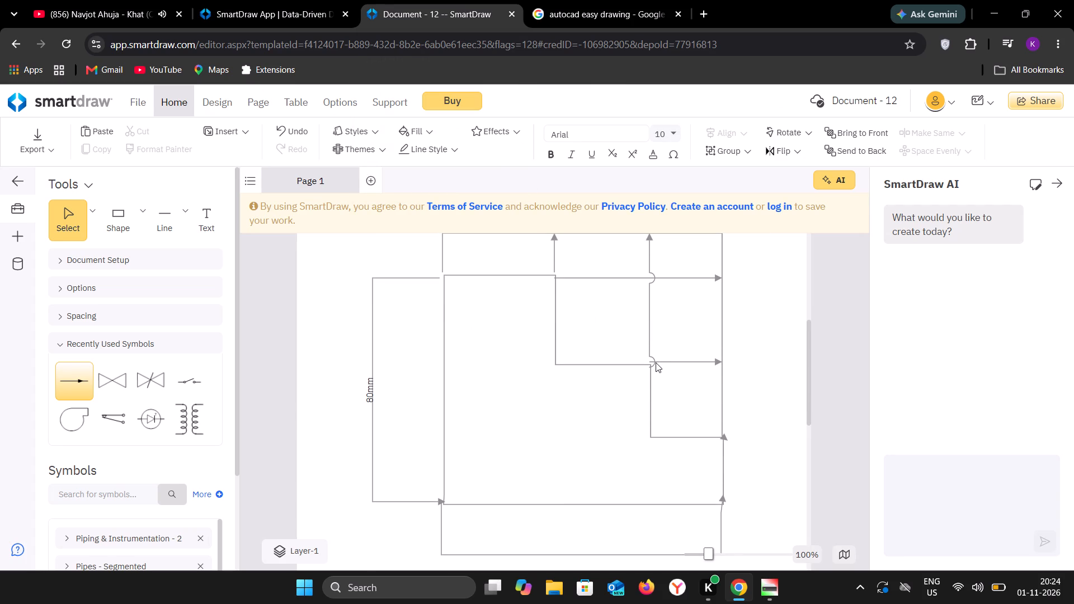
scroll(656, 362, "down", 1)
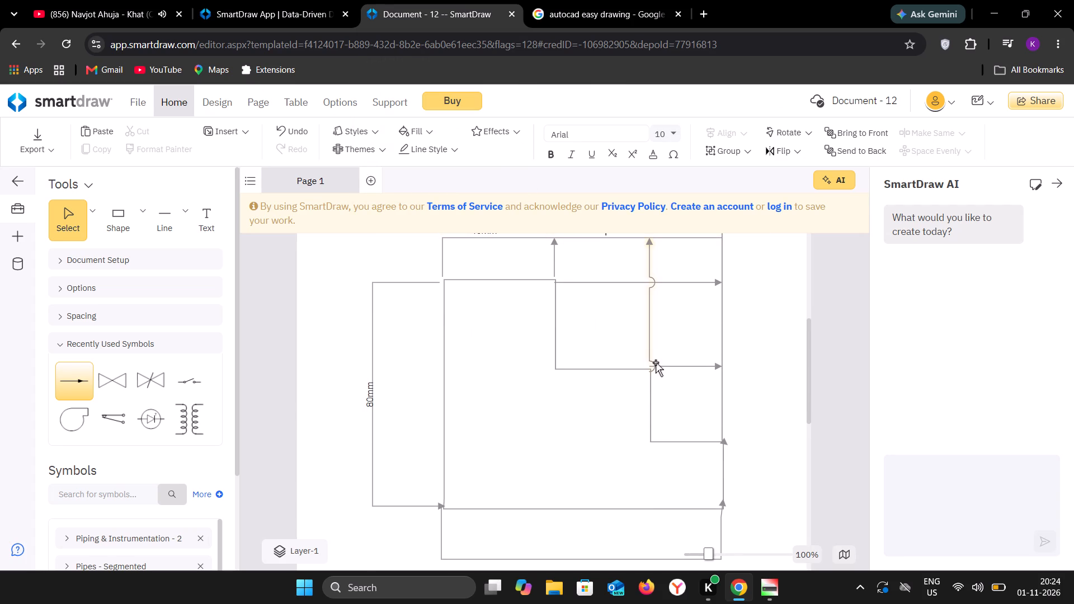
left_click(197, 217)
scroll(418, 361, "up", 1)
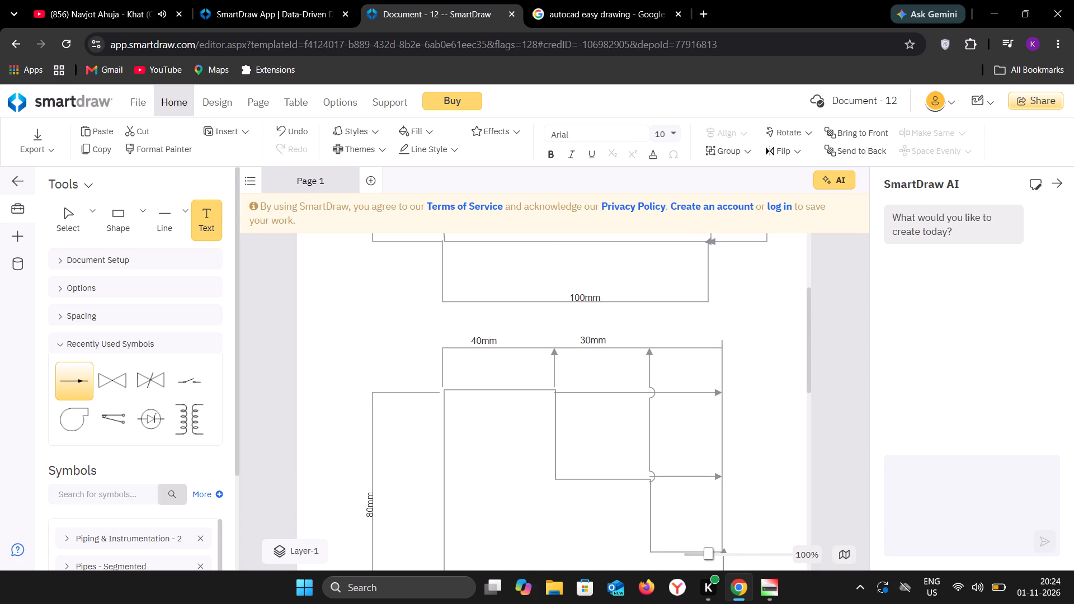
left_click(668, 341)
key("Return")
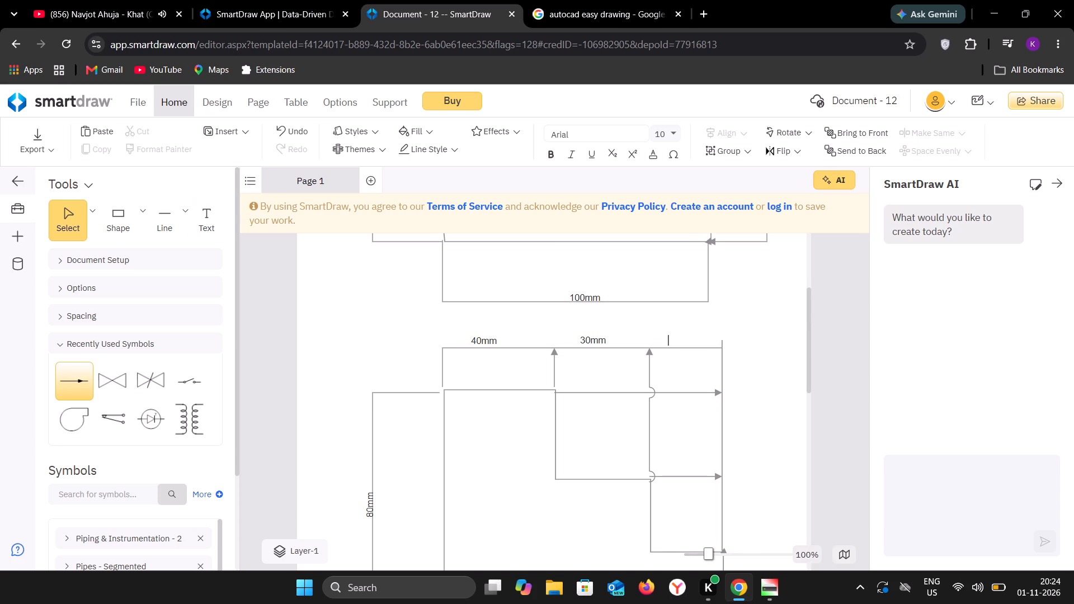
type("30mm")
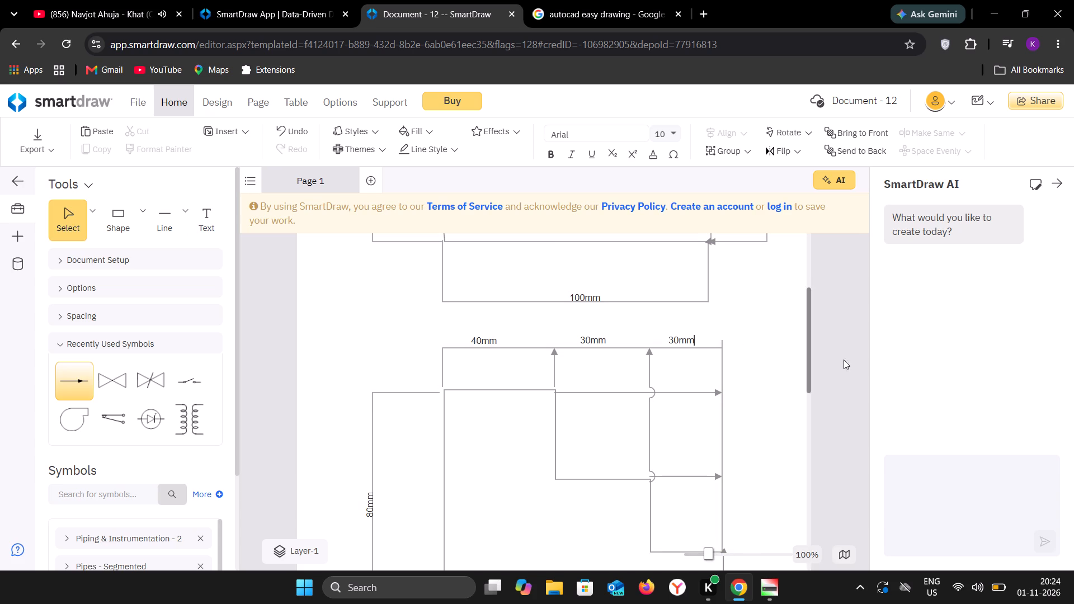
left_click(769, 383)
Check reference drawing 02 and add a 30mm text label beside the upper segment of the second outline's right dimension line.
left_click(609, 0)
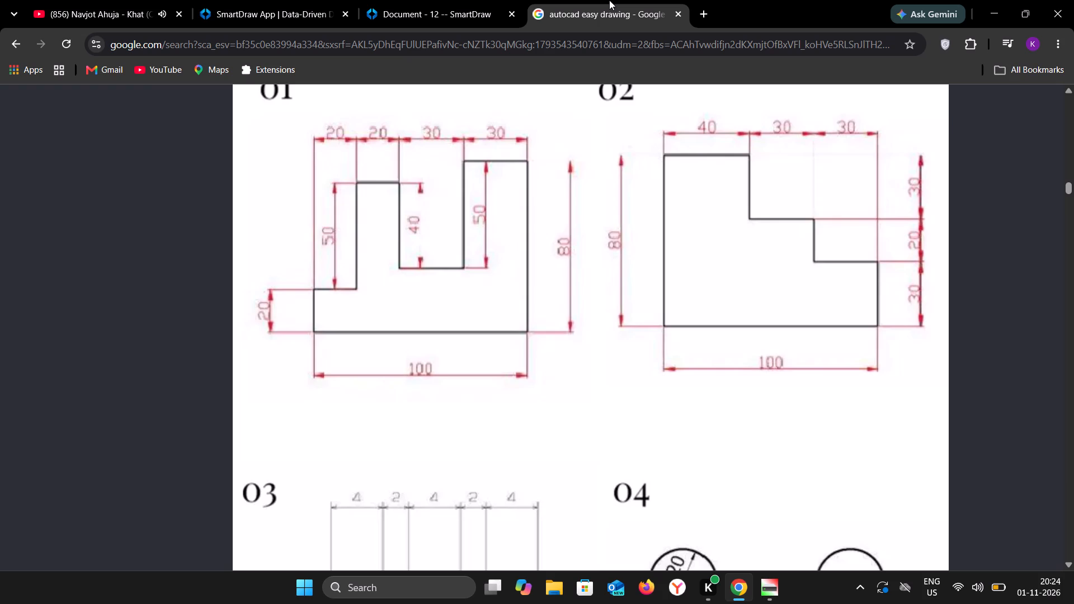
left_click(473, 4)
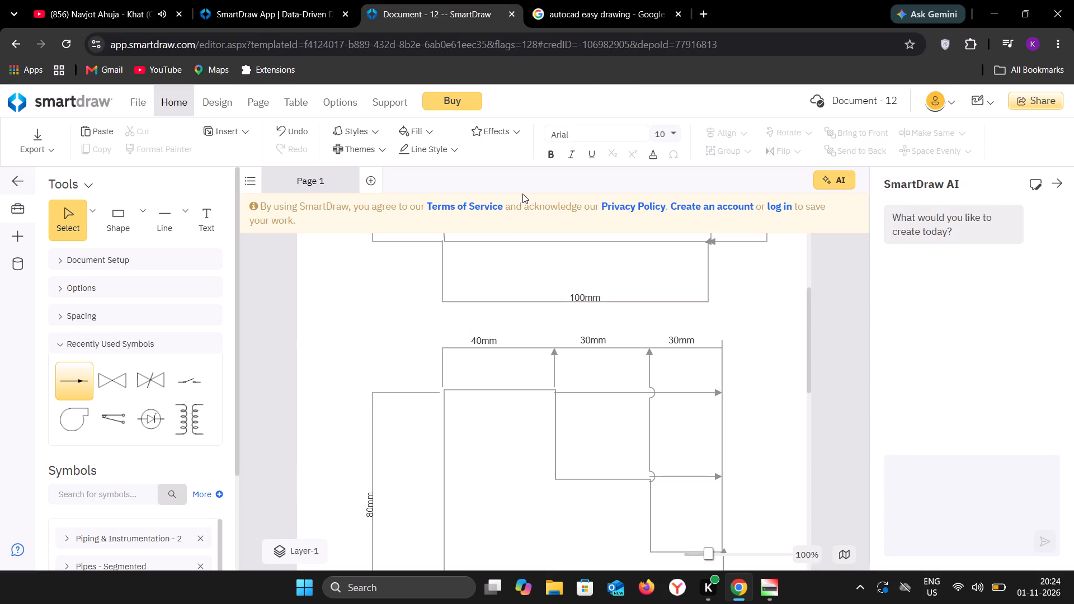
scroll(520, 252, "down", 1)
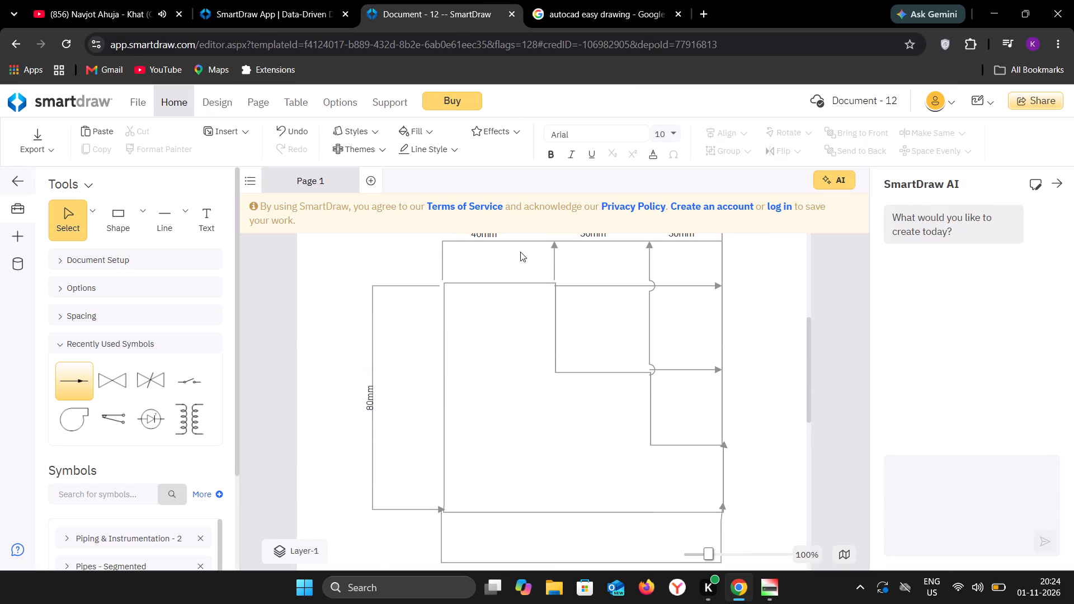
scroll(520, 252, "down", 1)
left_click(213, 219)
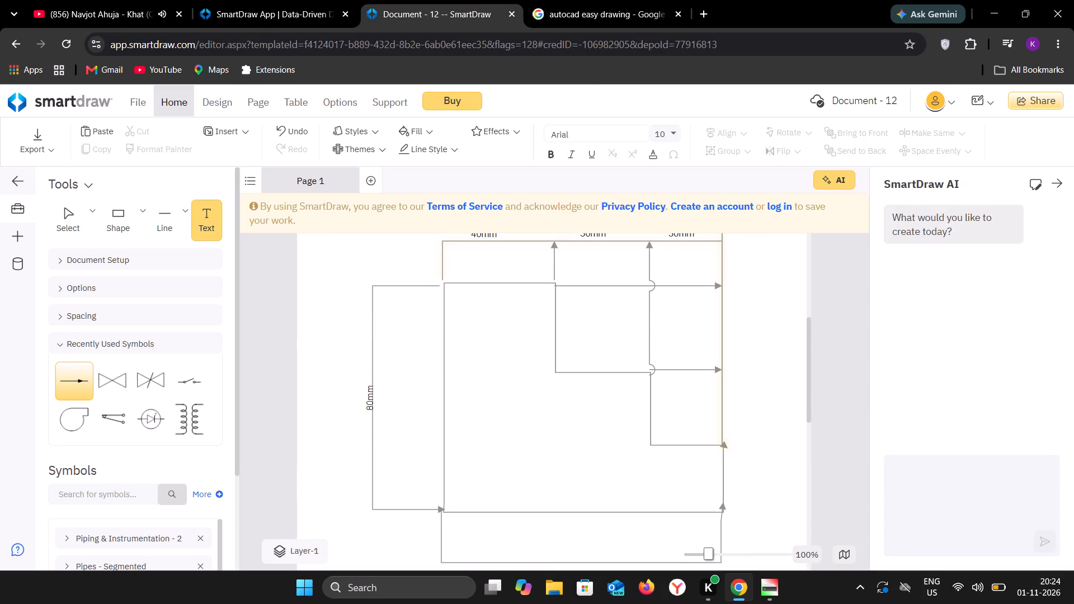
left_click(726, 301)
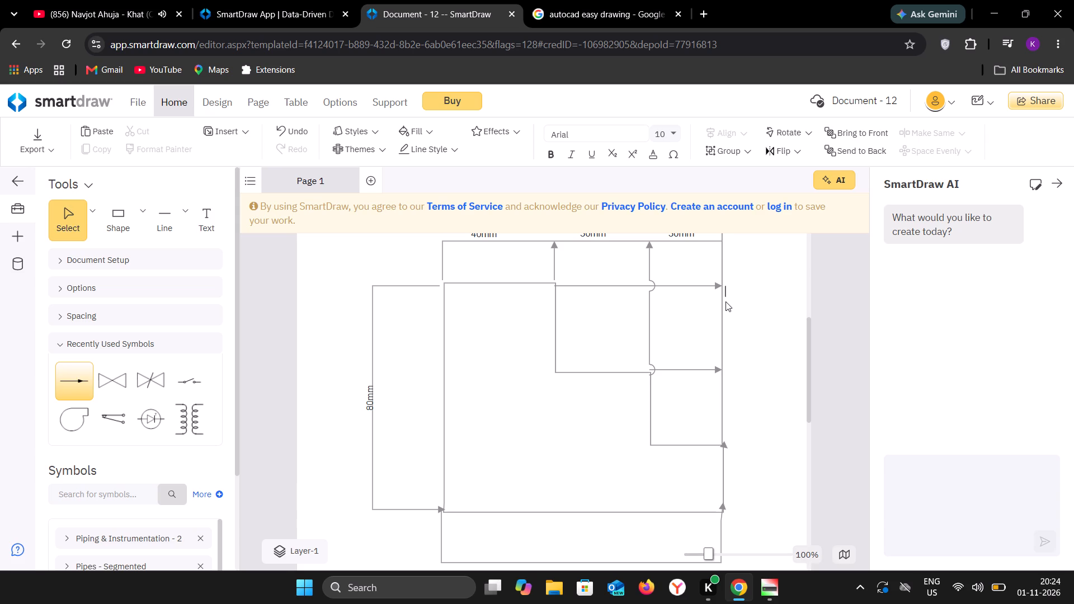
type("30")
left_click(631, 3)
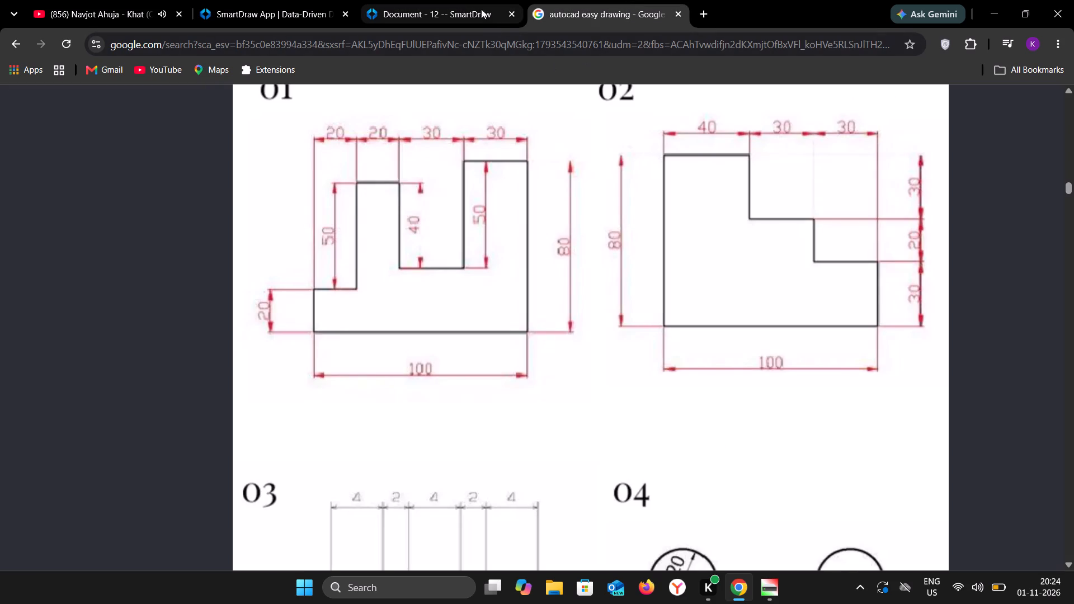
left_click(476, 4)
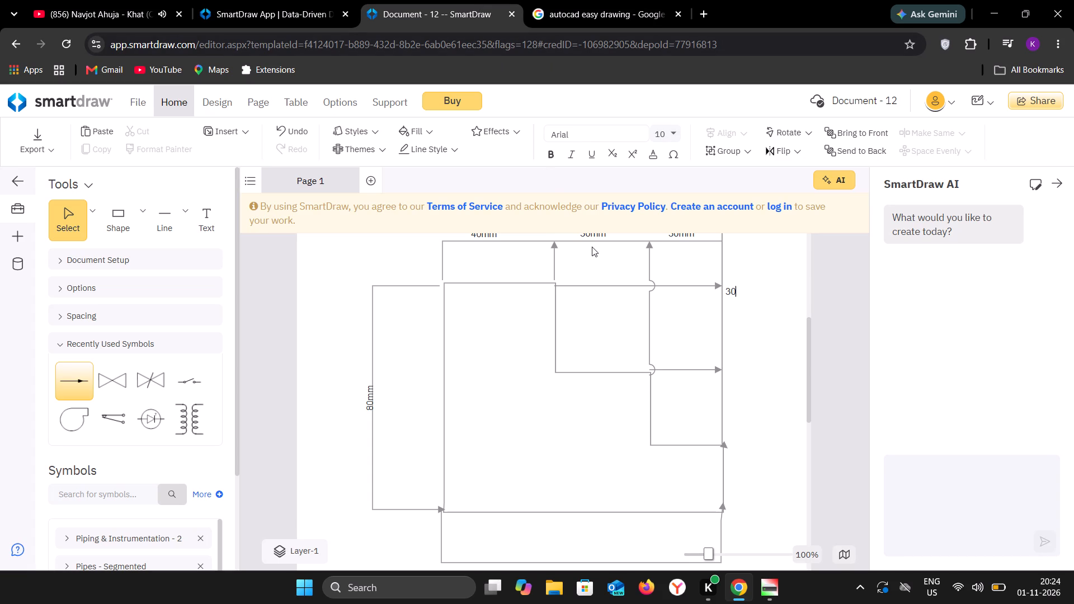
type("mm")
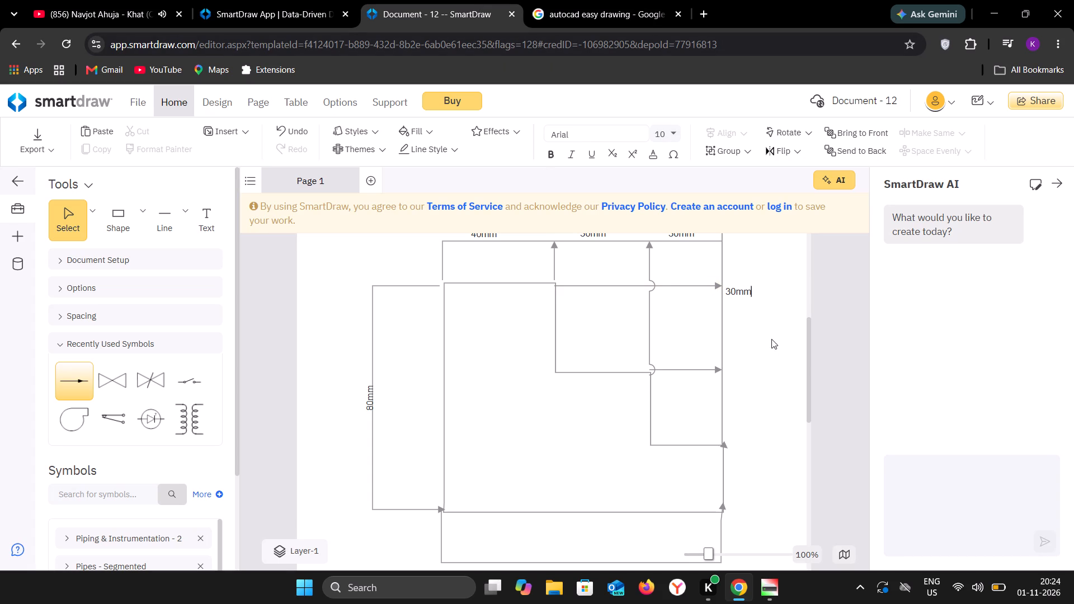
left_click(771, 339)
Rotate the new 30mm label to 270° and place it midway along the right dimension line's upper segment.
left_click(738, 292)
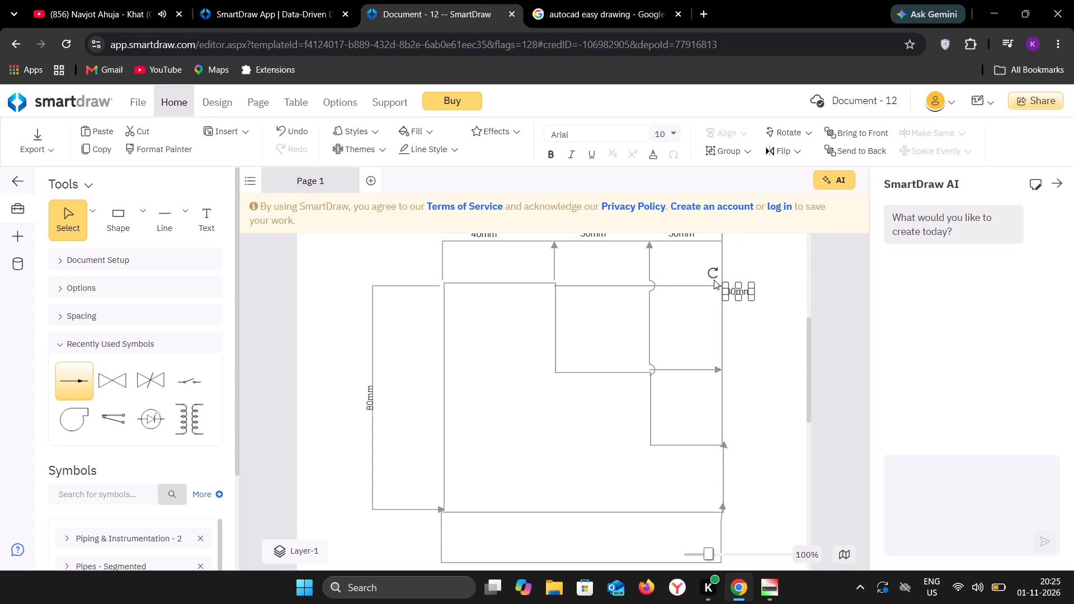
left_click_drag(713, 273, 746, 266)
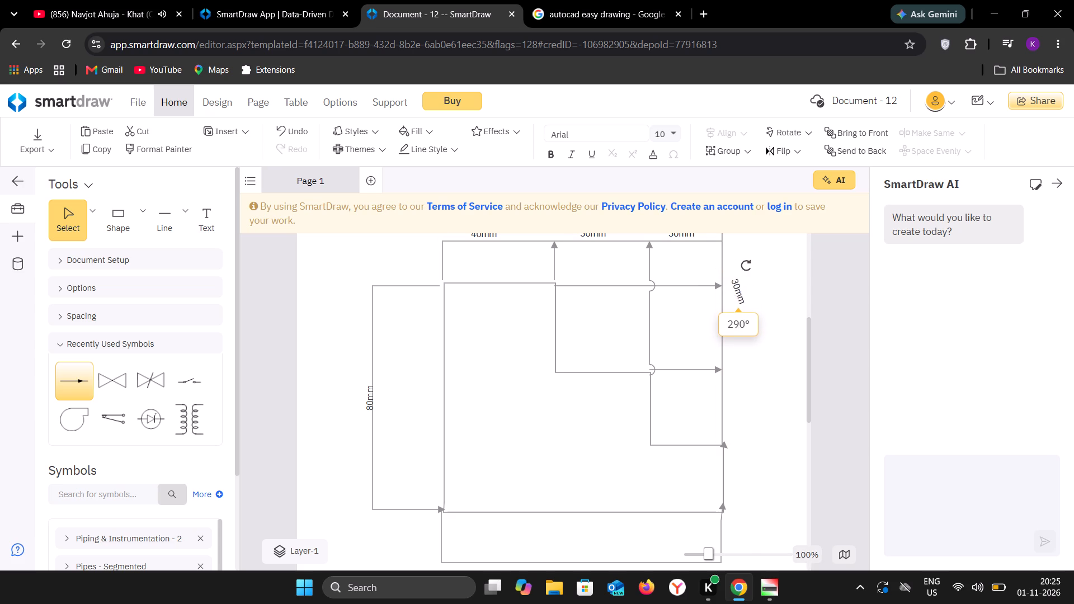
left_click_drag(746, 266, 757, 266)
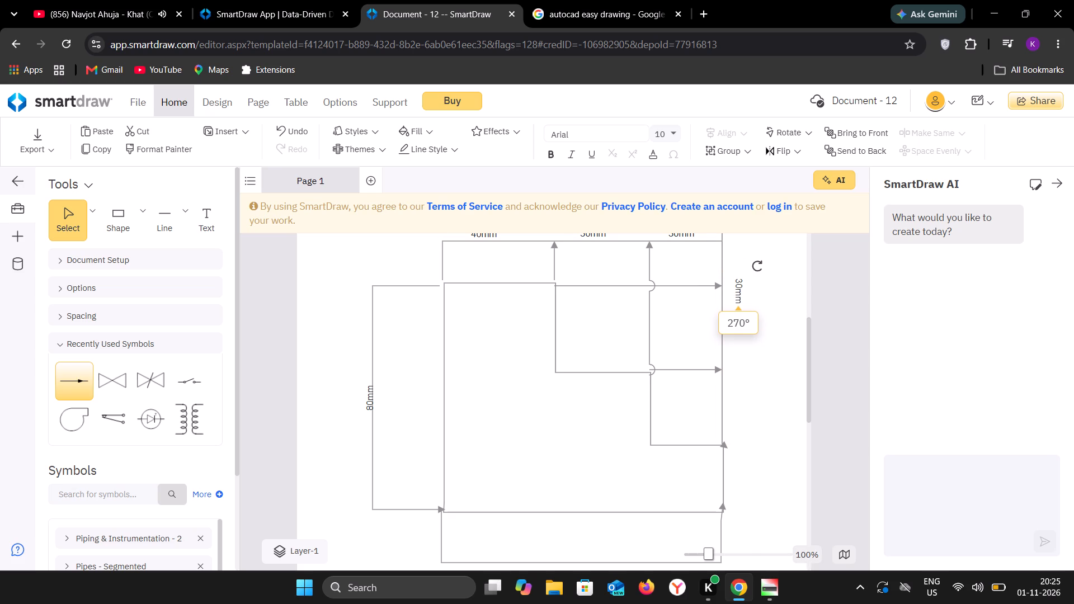
left_click_drag(757, 266, 757, 266)
left_click_drag(738, 288, 727, 322)
left_click(747, 350)
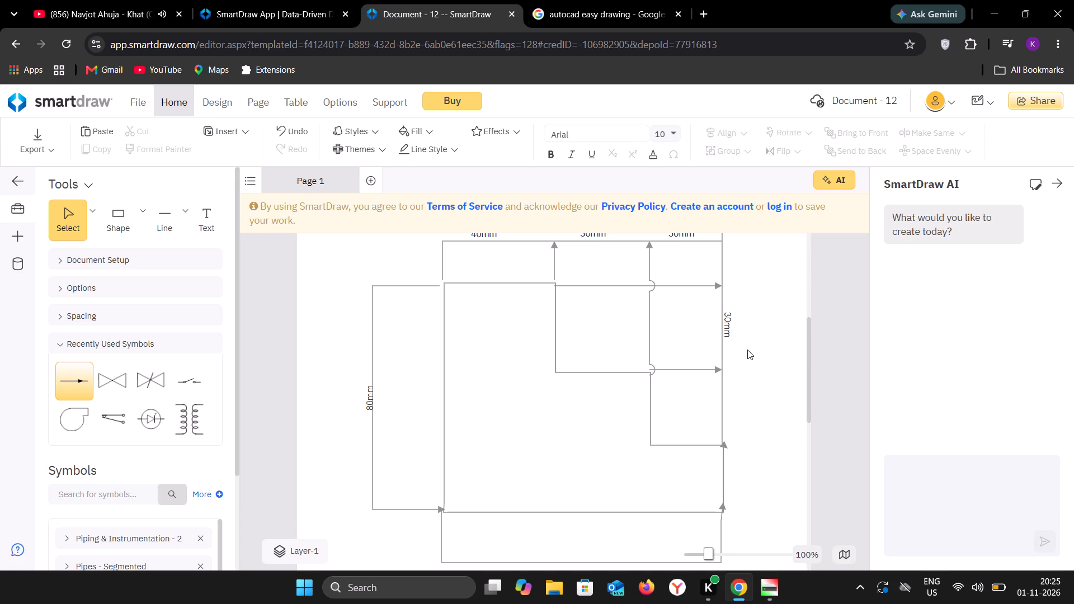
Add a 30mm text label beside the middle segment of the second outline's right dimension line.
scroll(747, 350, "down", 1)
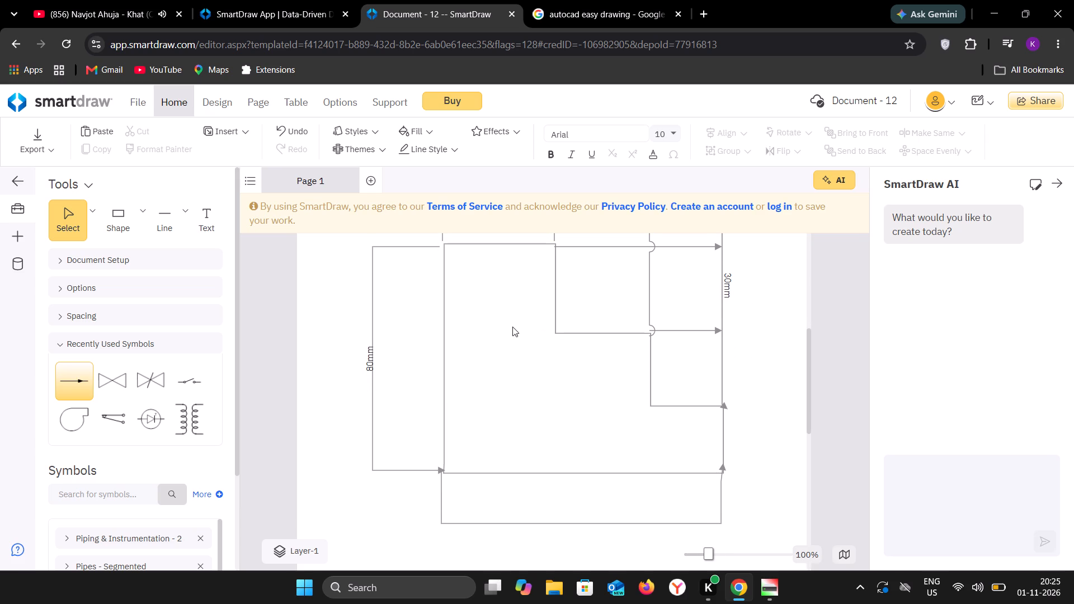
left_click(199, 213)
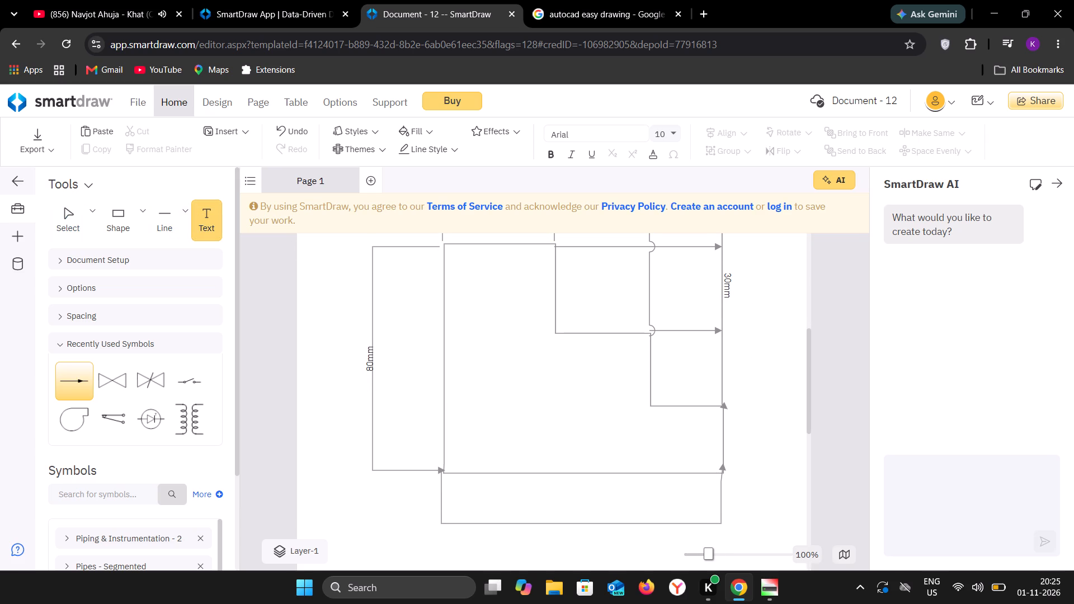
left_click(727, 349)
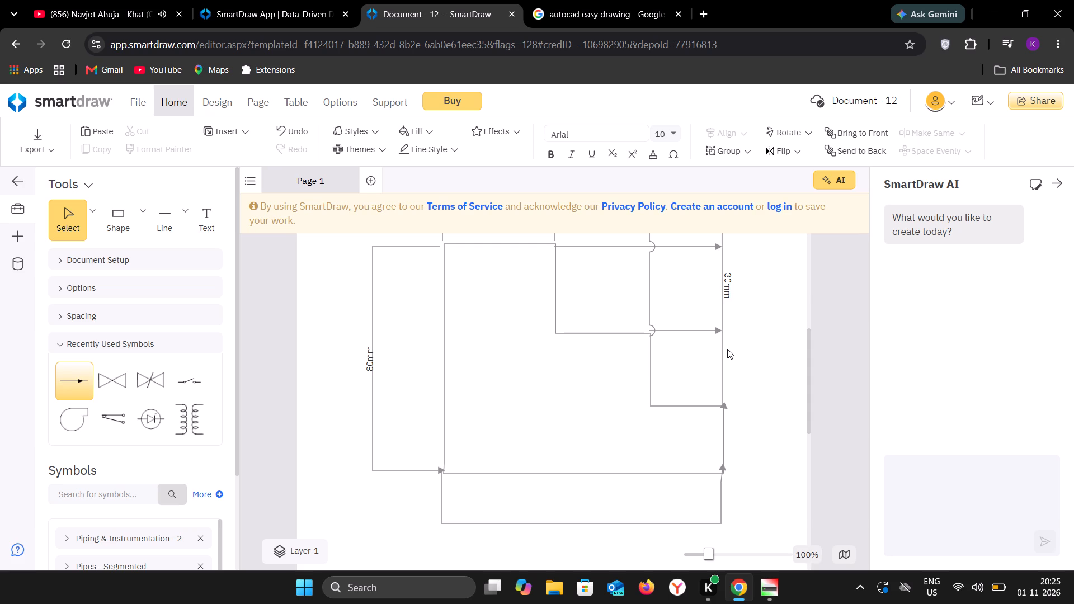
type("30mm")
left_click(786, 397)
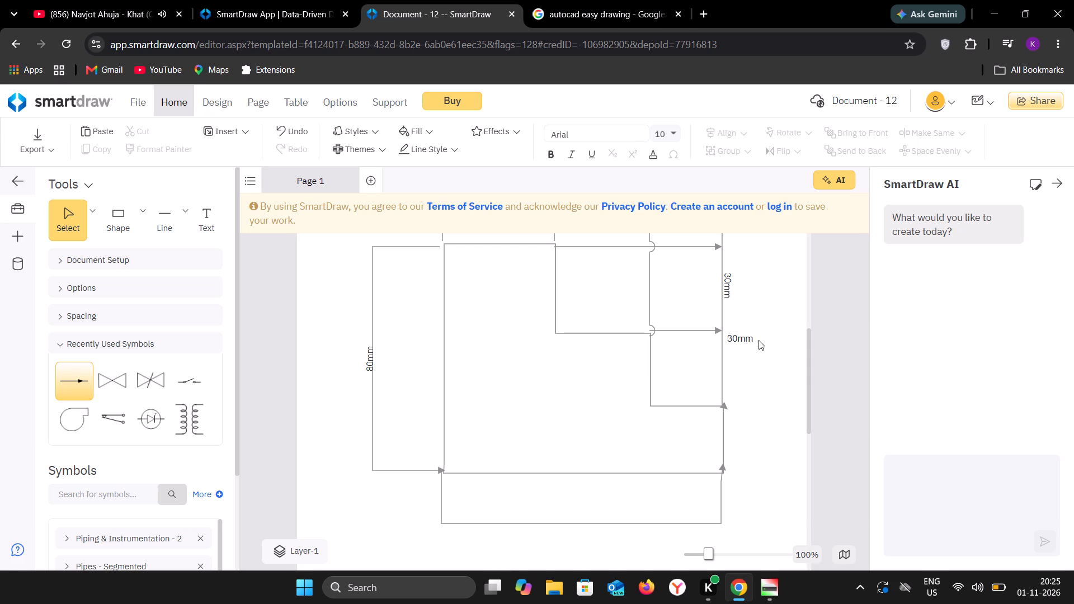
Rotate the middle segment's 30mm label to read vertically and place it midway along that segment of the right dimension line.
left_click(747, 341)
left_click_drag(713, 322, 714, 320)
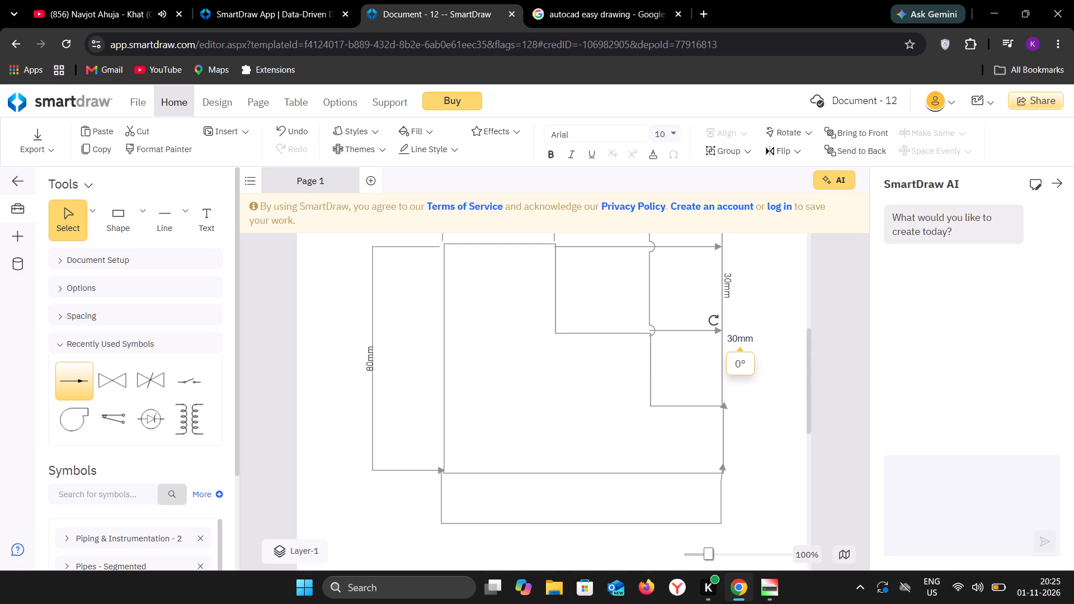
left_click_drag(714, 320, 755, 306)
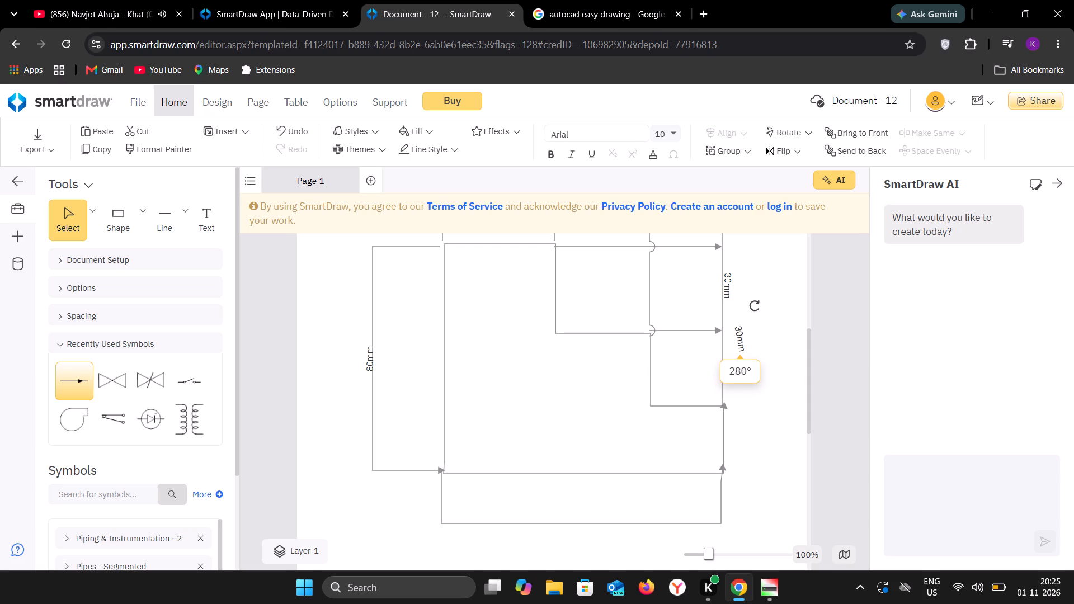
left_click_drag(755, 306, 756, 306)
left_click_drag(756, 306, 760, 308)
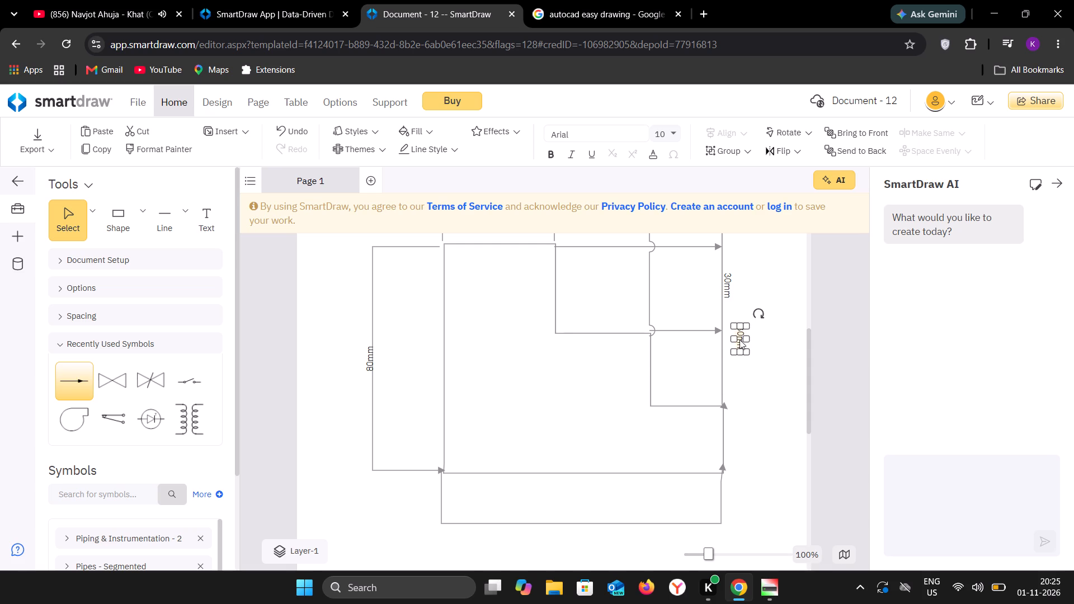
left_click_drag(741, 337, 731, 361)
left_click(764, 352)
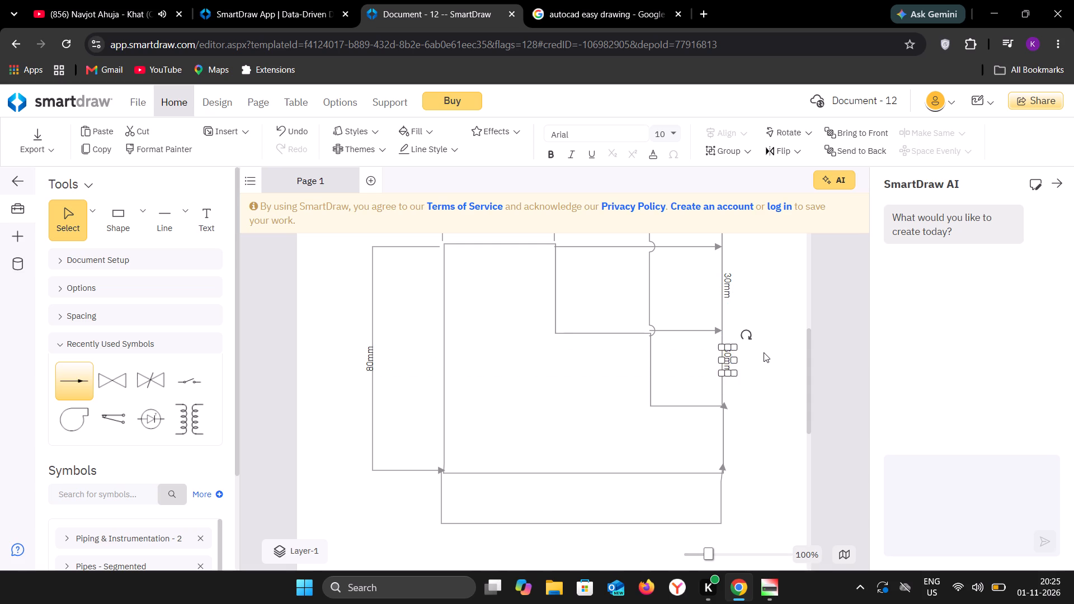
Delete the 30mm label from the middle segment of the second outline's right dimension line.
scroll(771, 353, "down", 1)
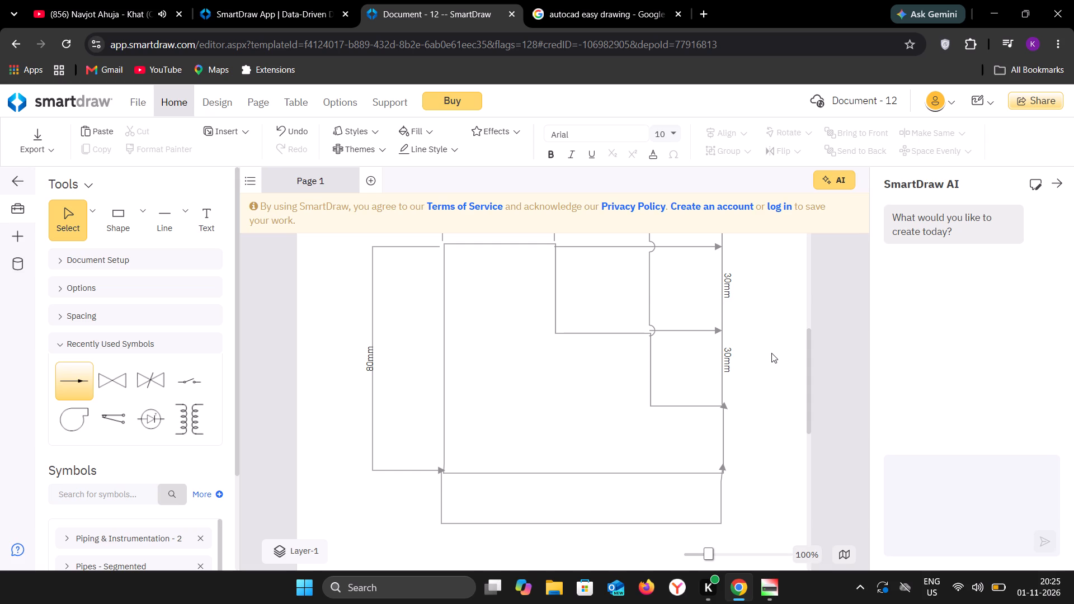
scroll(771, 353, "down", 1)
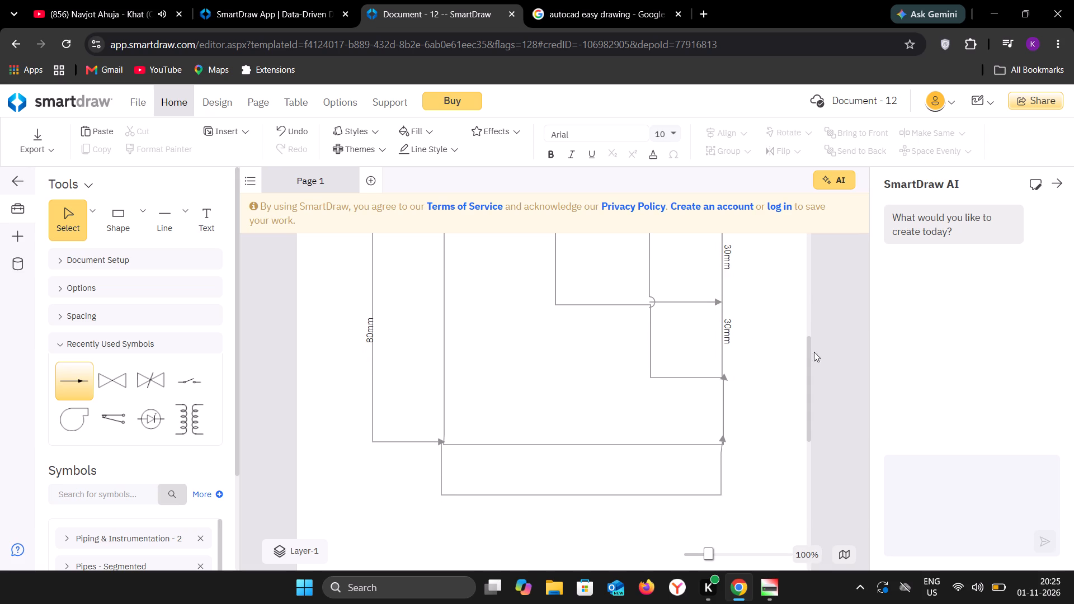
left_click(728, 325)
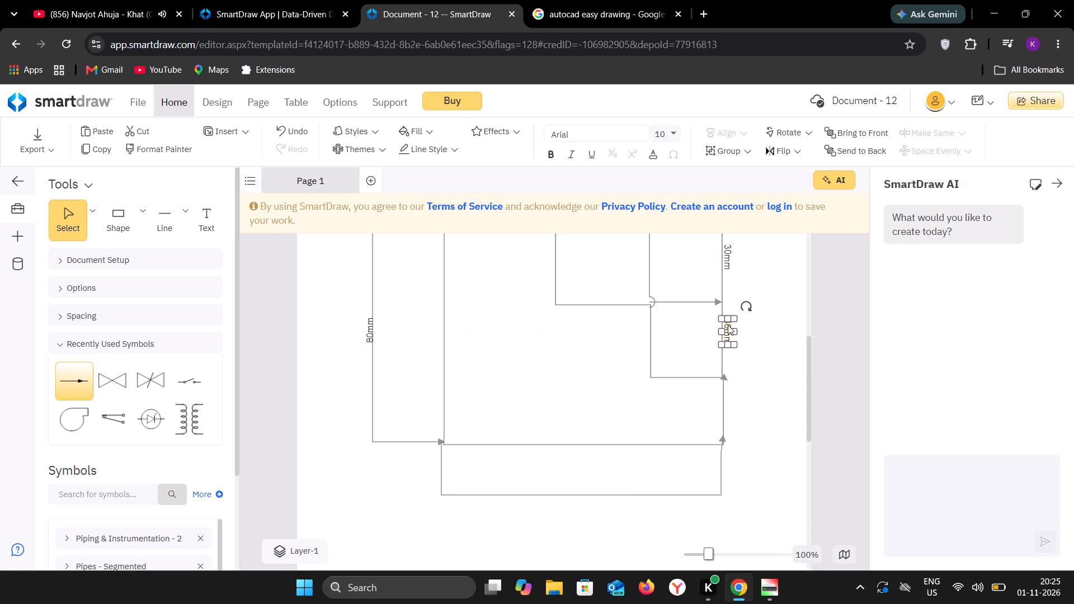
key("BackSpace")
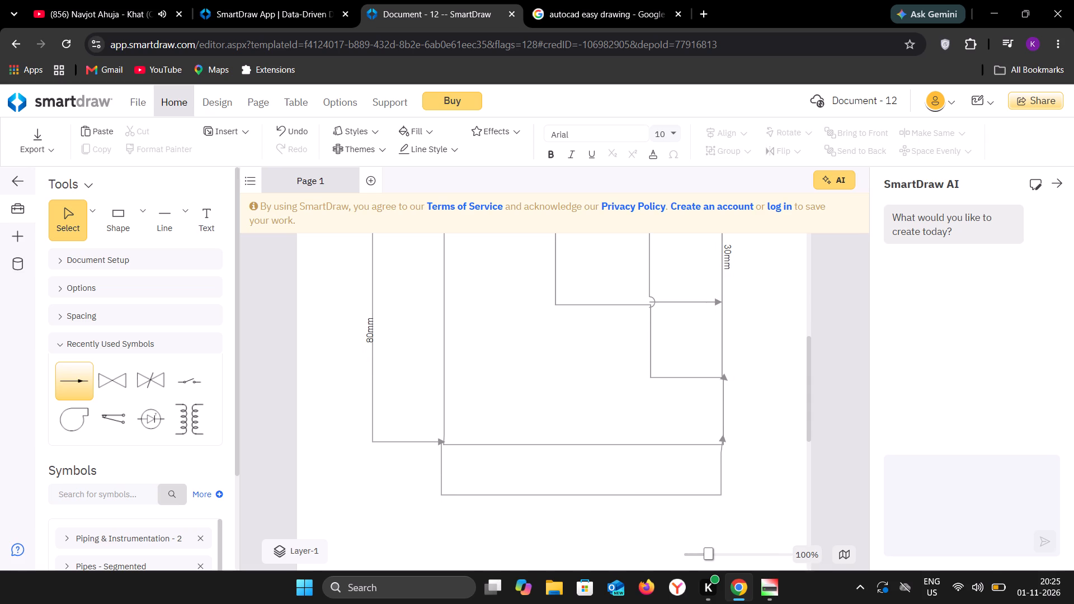
Add a 20mm text label beside the middle segment of the second outline's right dimension line.
left_click(202, 231)
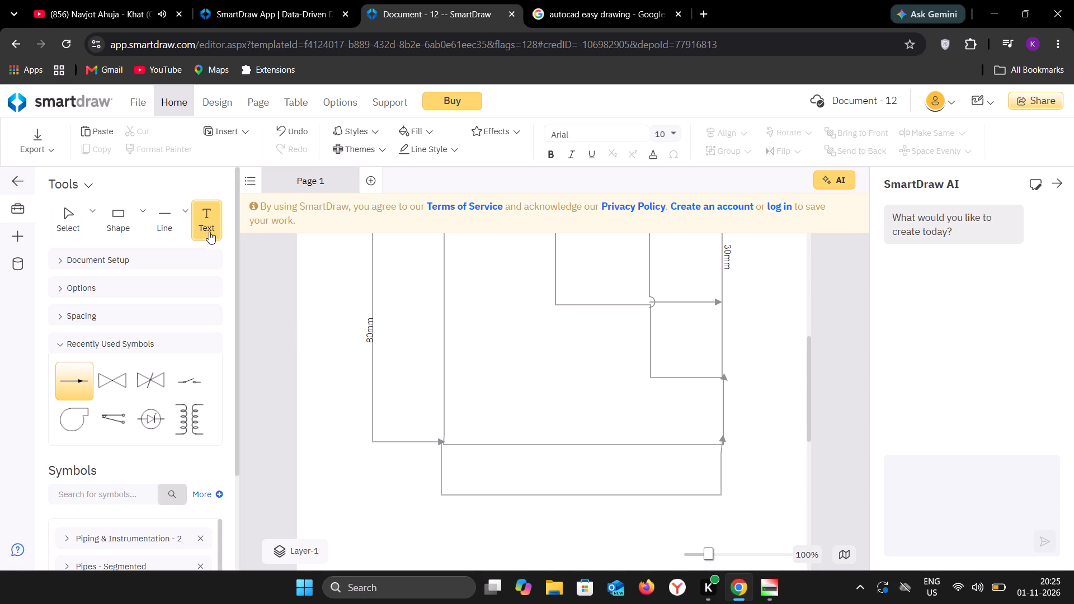
left_click(725, 325)
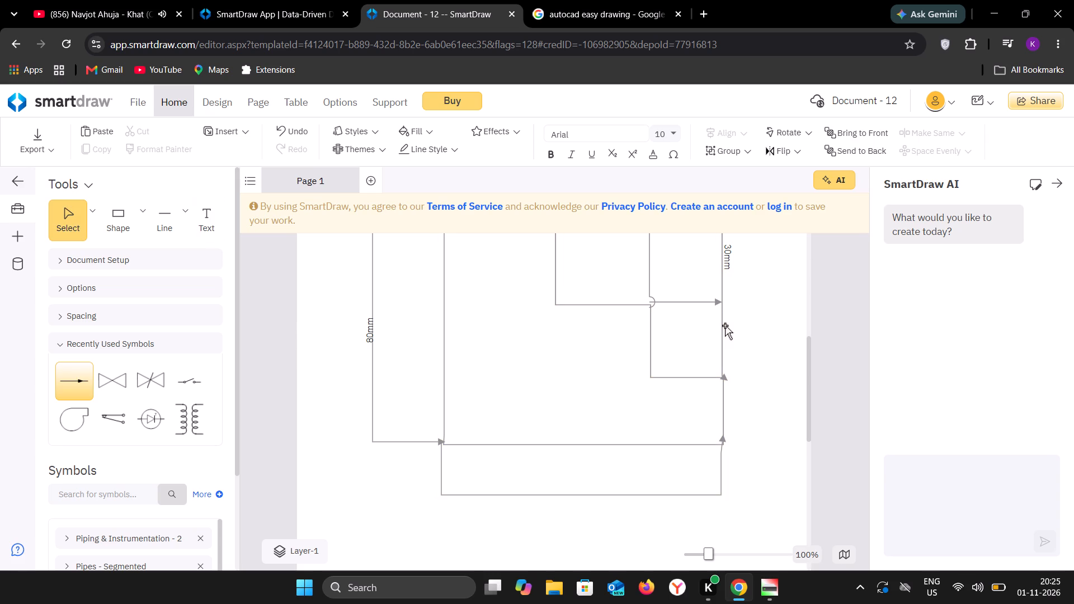
left_click(214, 219)
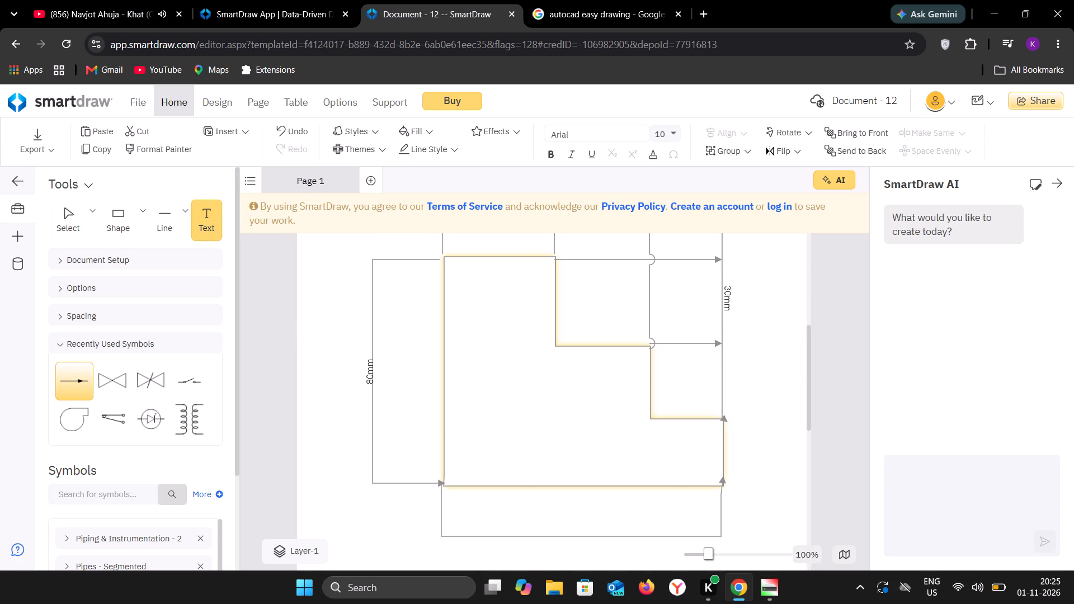
left_click(736, 365)
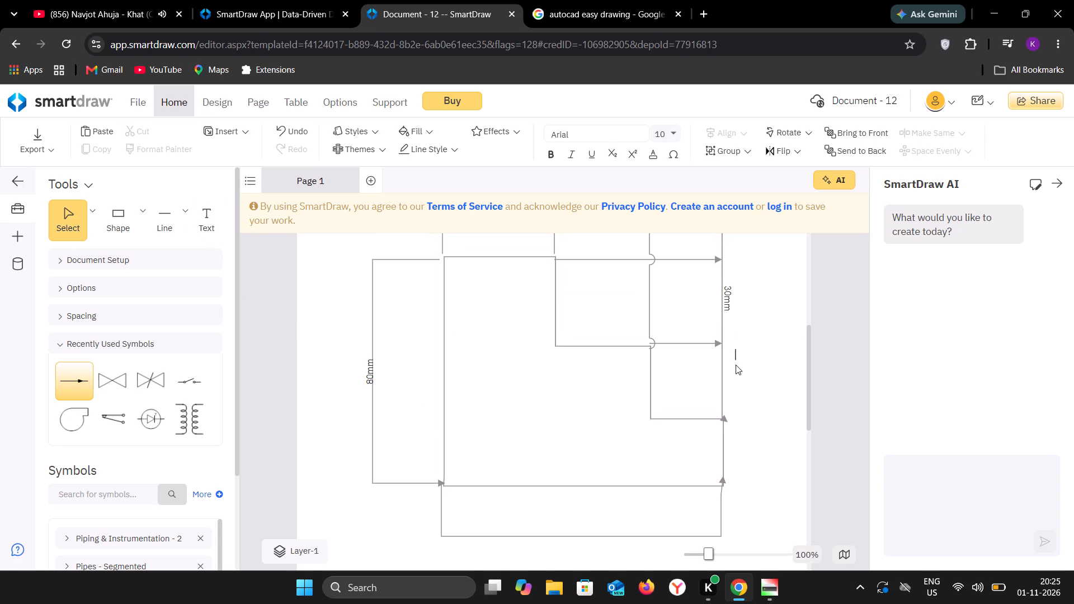
type("20")
type("mm")
key("Escape")
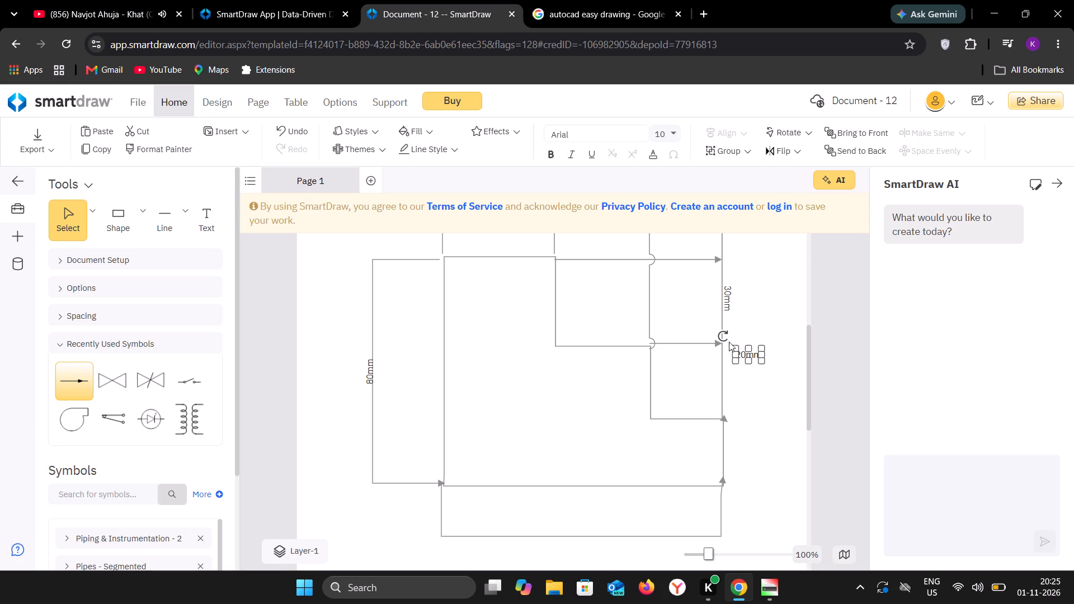
Rotate the 20mm label to read vertically and place it midway along the middle segment of the second outline's right dimension line.
left_click_drag(724, 338, 767, 329)
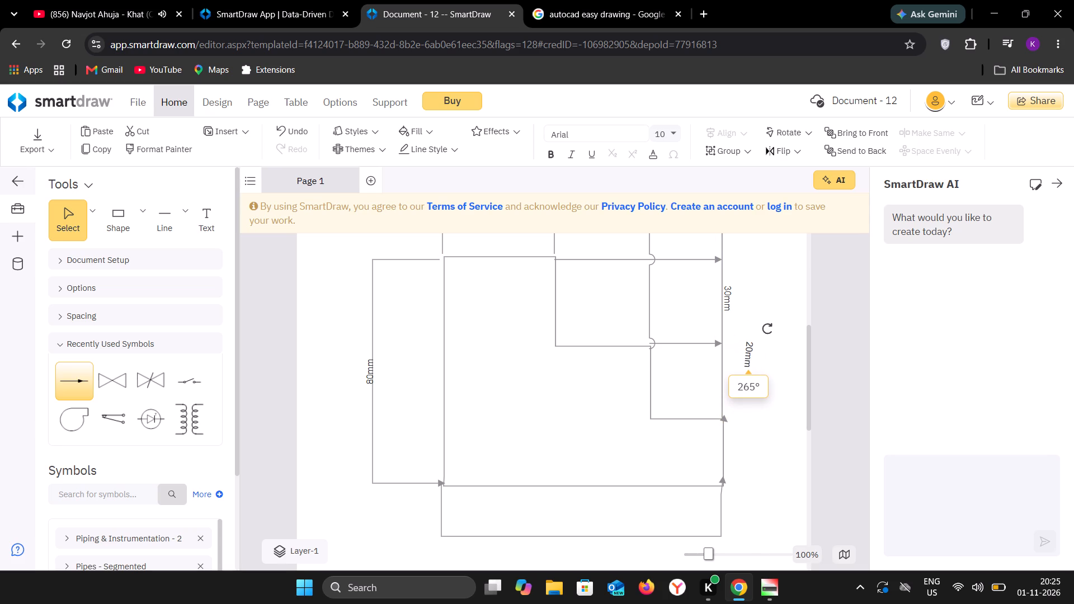
left_click_drag(767, 329, 762, 331)
left_click(763, 331)
left_click_drag(748, 352, 730, 373)
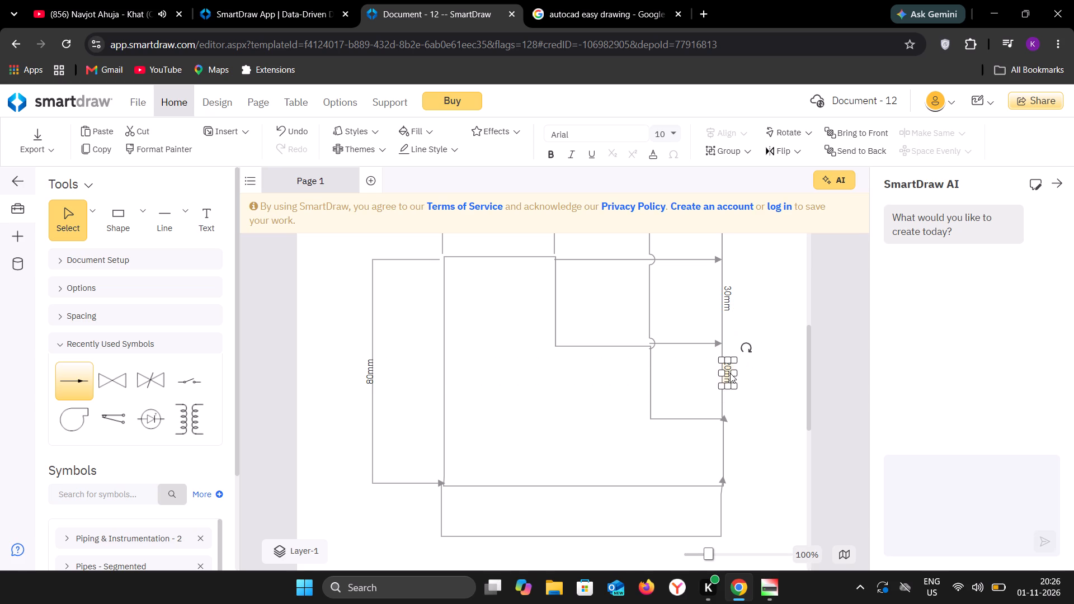
left_click(770, 378)
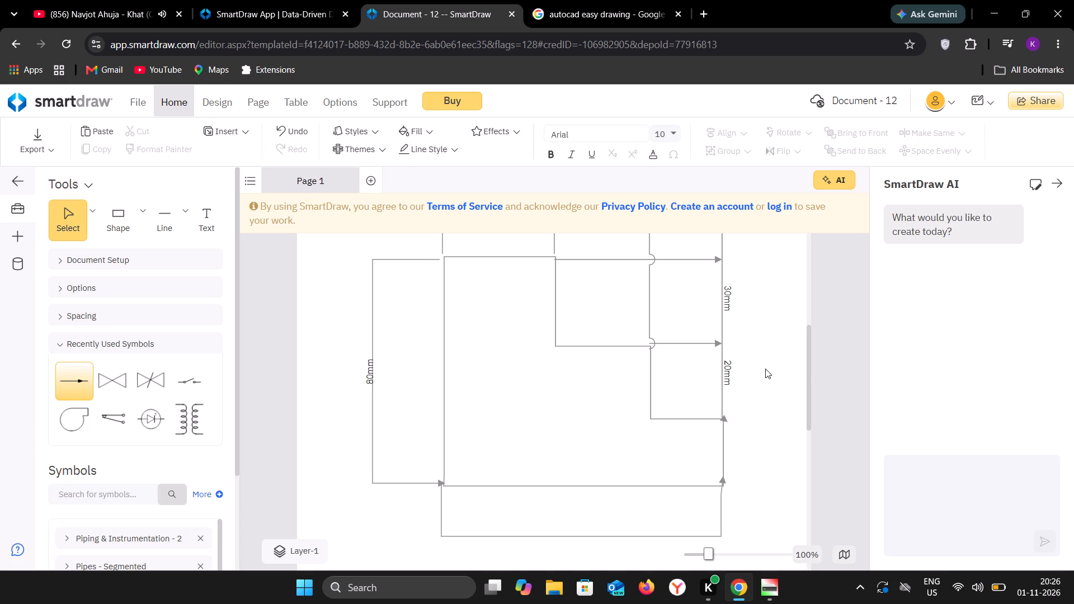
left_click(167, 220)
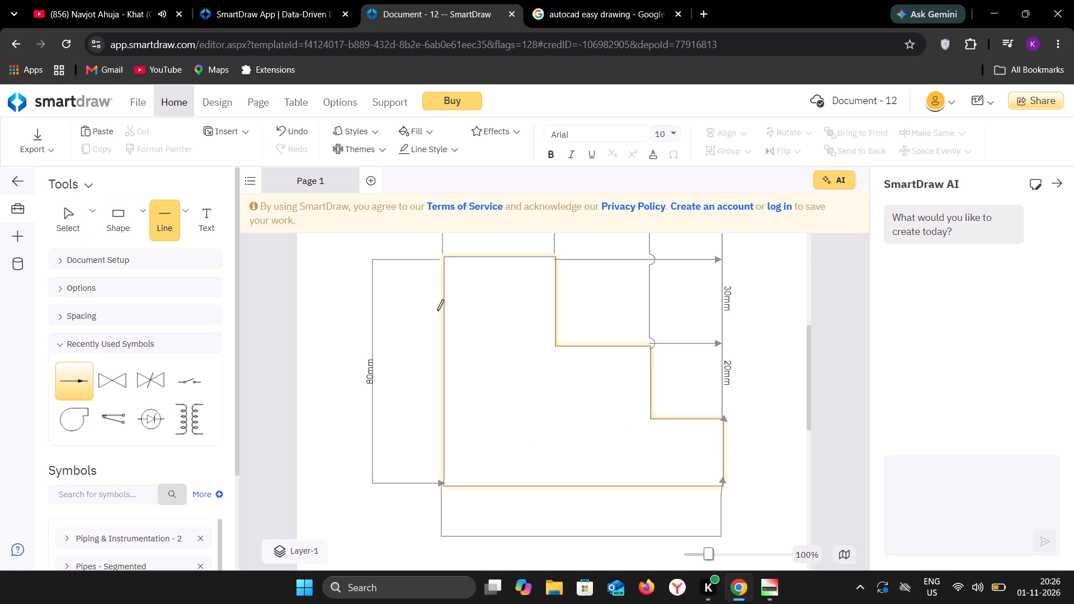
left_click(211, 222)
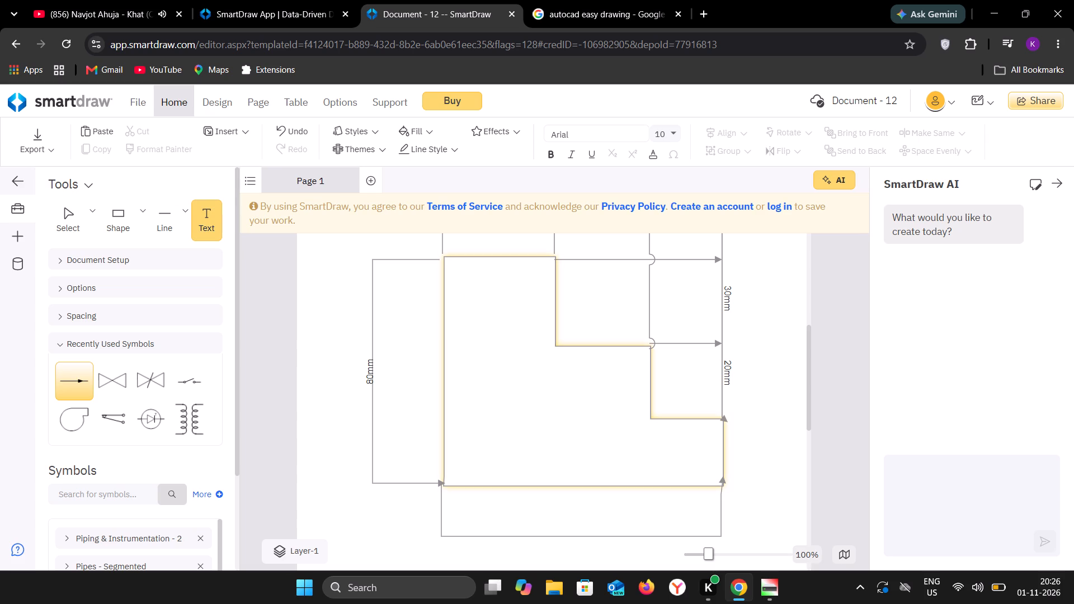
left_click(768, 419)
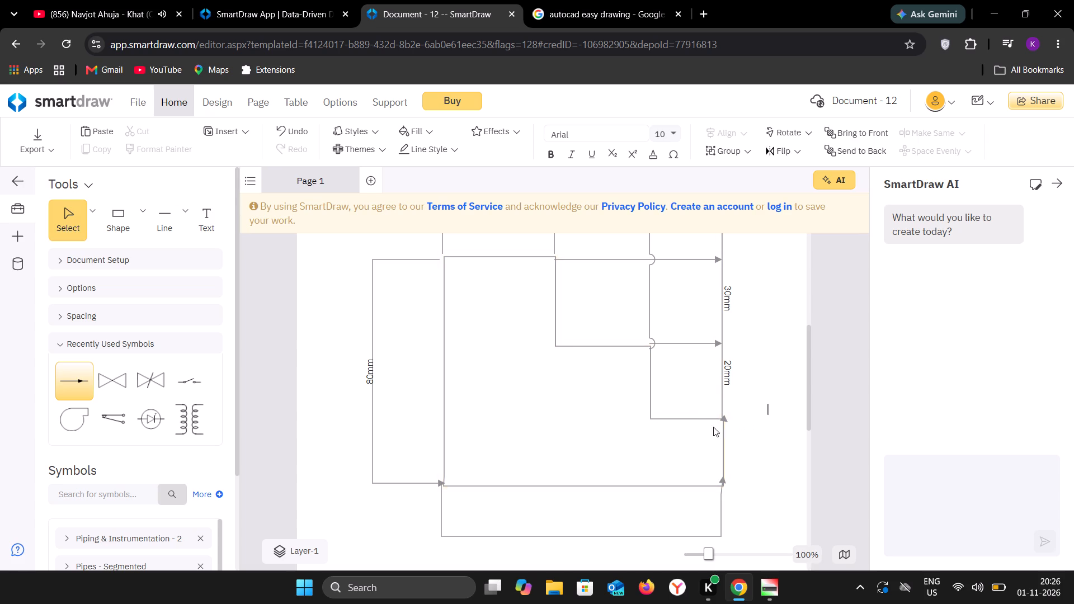
Unlock the second outline and raise the horizontal edge of its lowest step slightly.
right_click(635, 426)
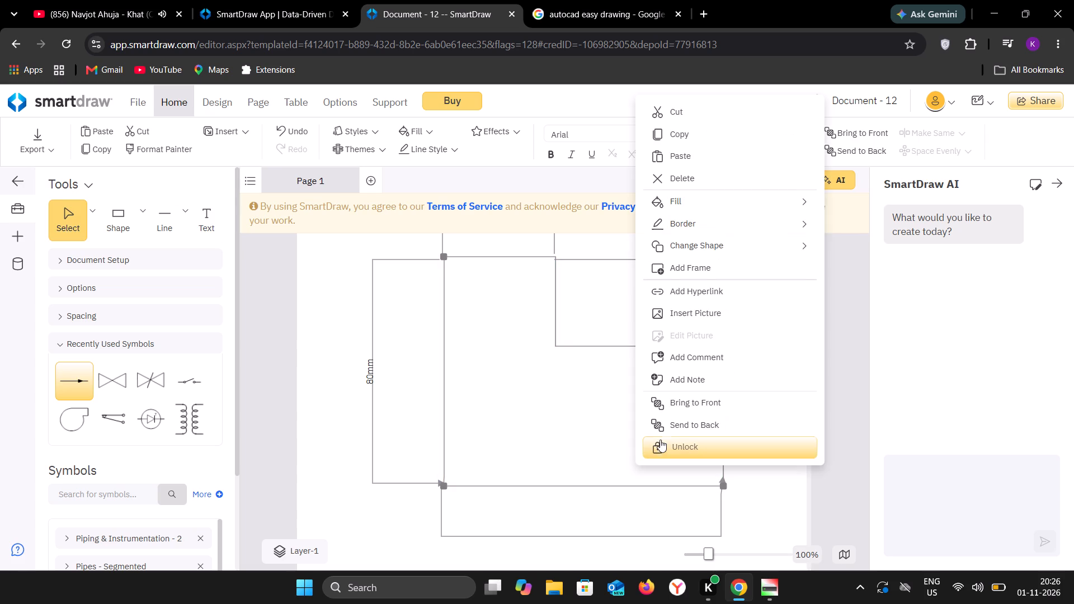
left_click(666, 447)
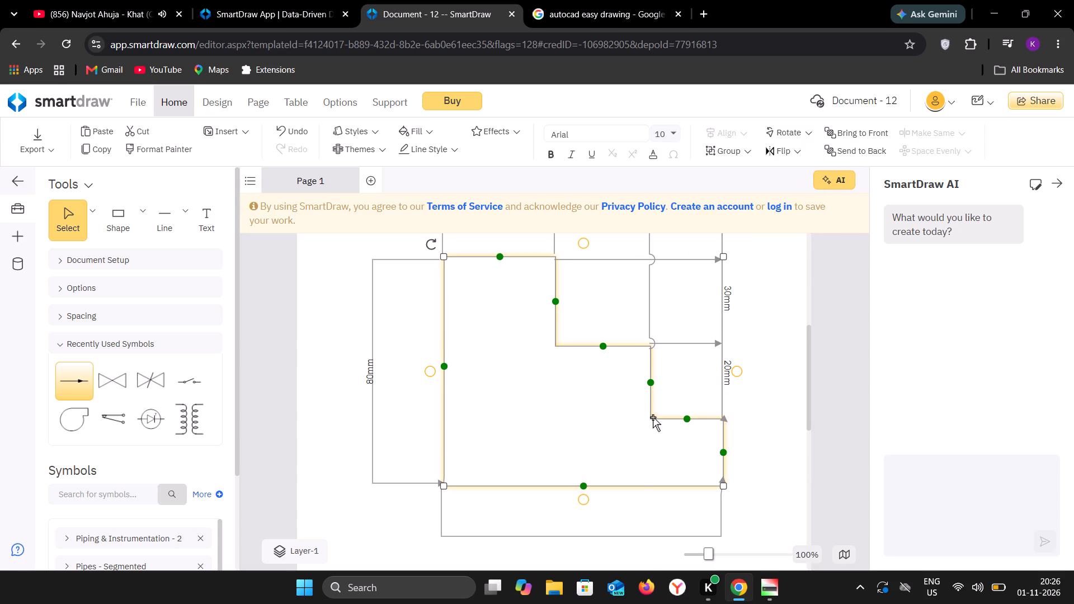
left_click(653, 417)
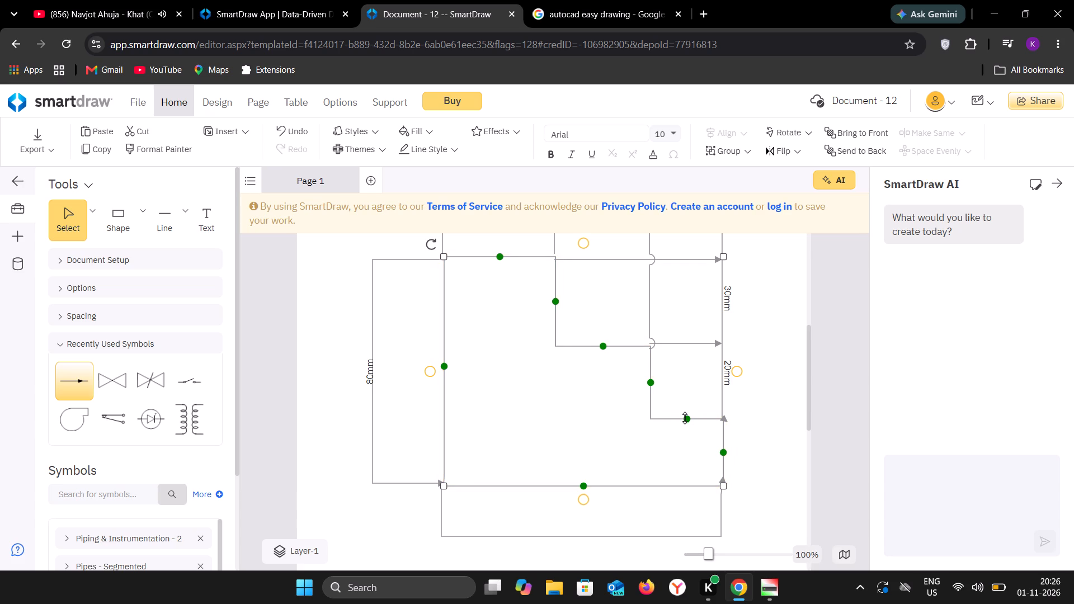
left_click_drag(685, 418, 685, 408)
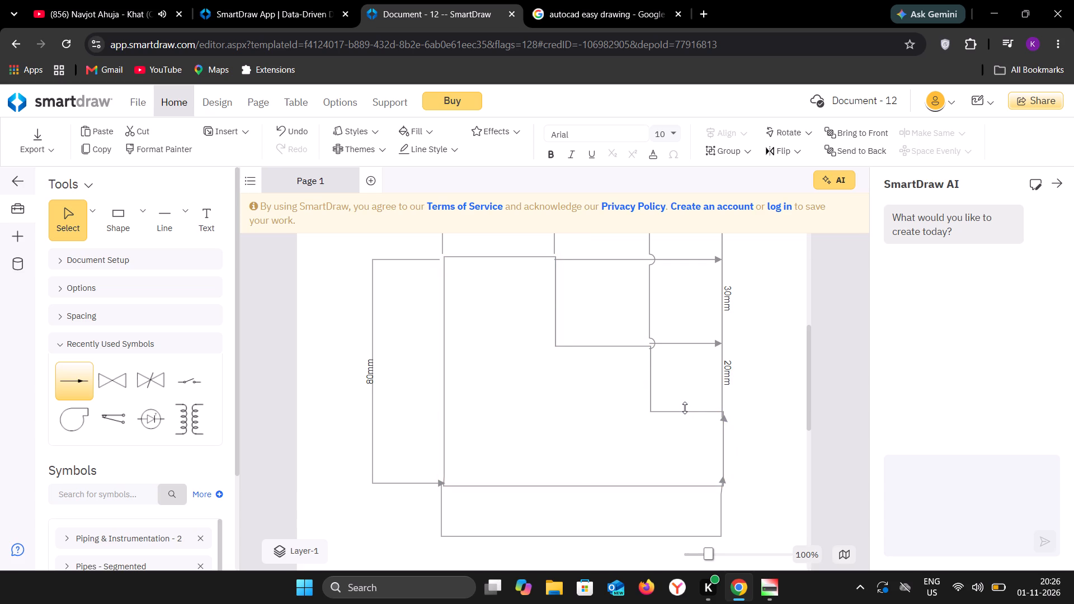
left_click_drag(685, 408, 685, 405)
left_click(743, 435)
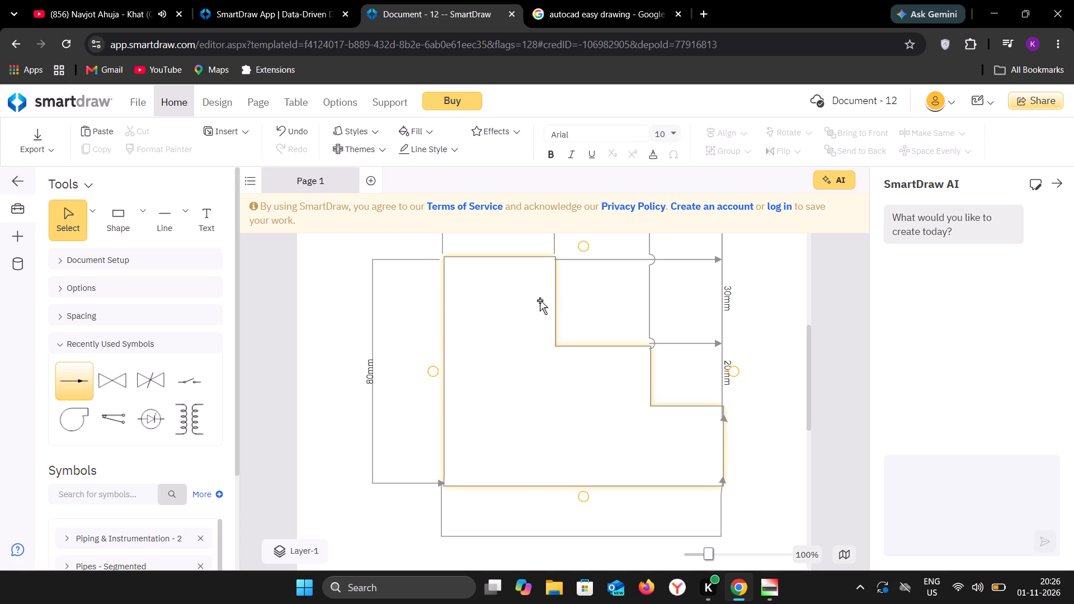
Add a 30mm text label beside the lowest segment of the second outline's right dimension line.
left_click(212, 226)
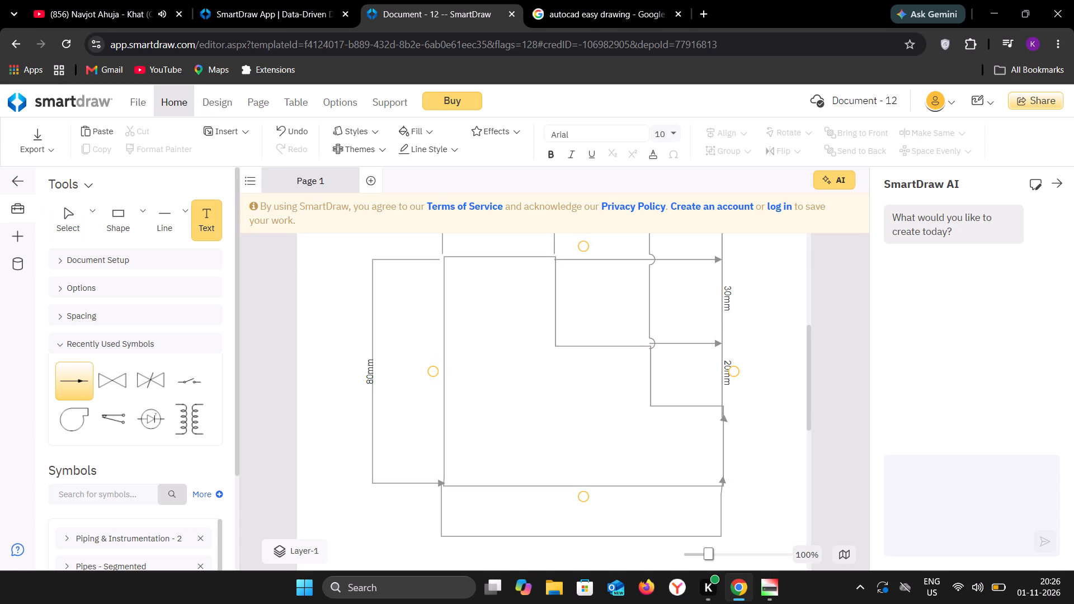
left_click(743, 438)
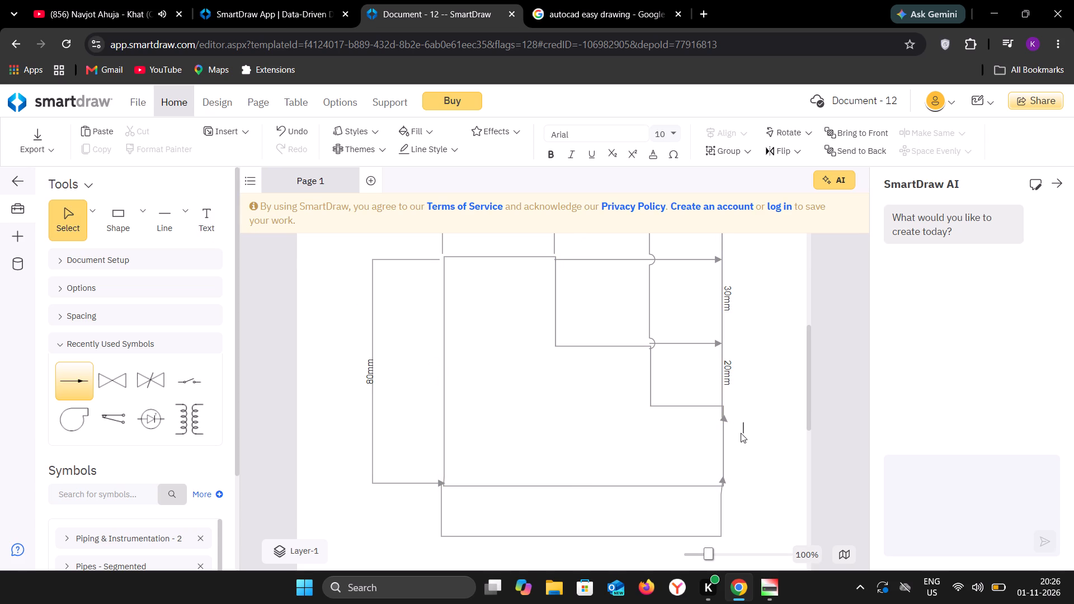
type("30")
type("mm")
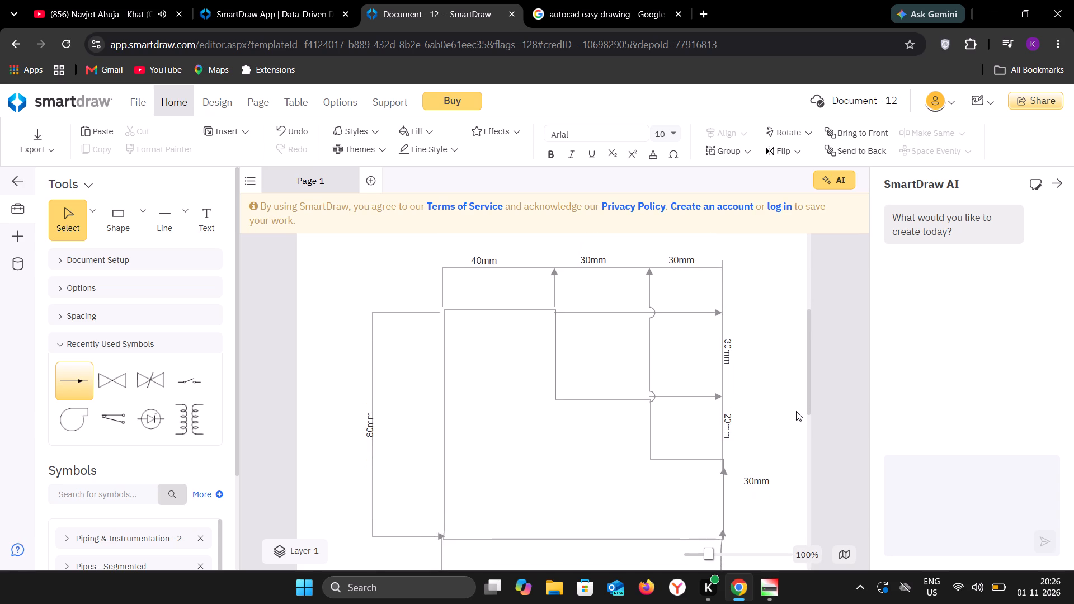
key("Escape")
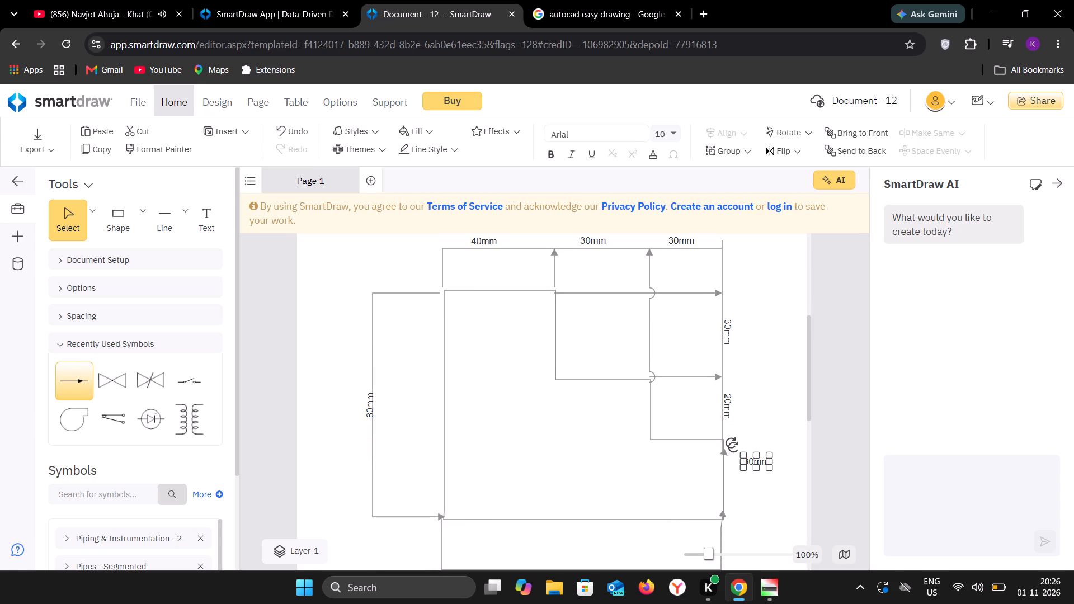
Rotate the new 30mm label to read vertically and place it midway along the lowest segment of the right dimension line.
left_click_drag(731, 447, 748, 435)
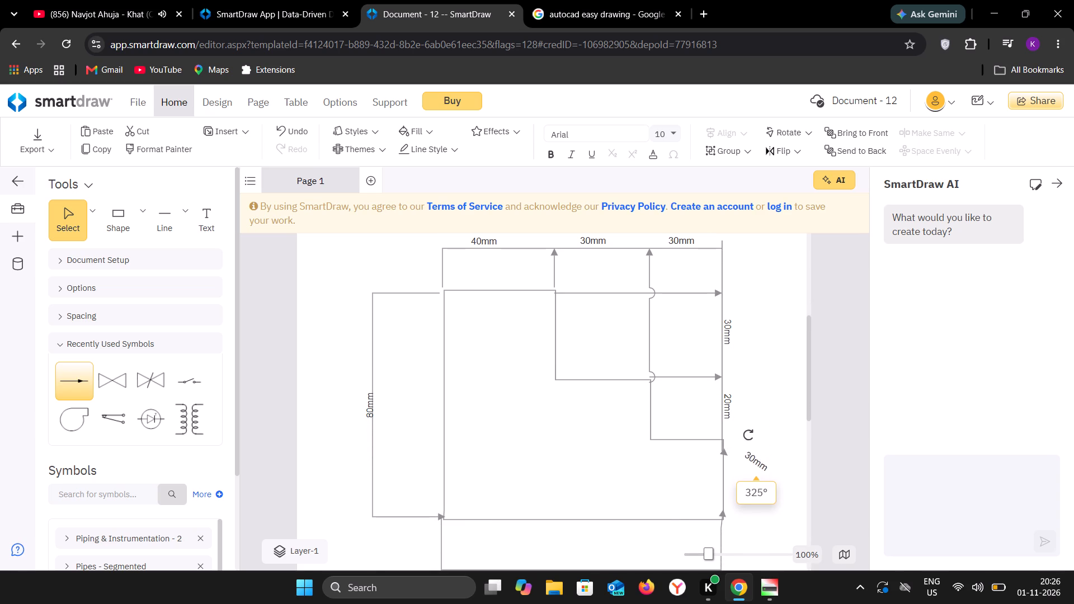
left_click_drag(748, 435, 764, 440)
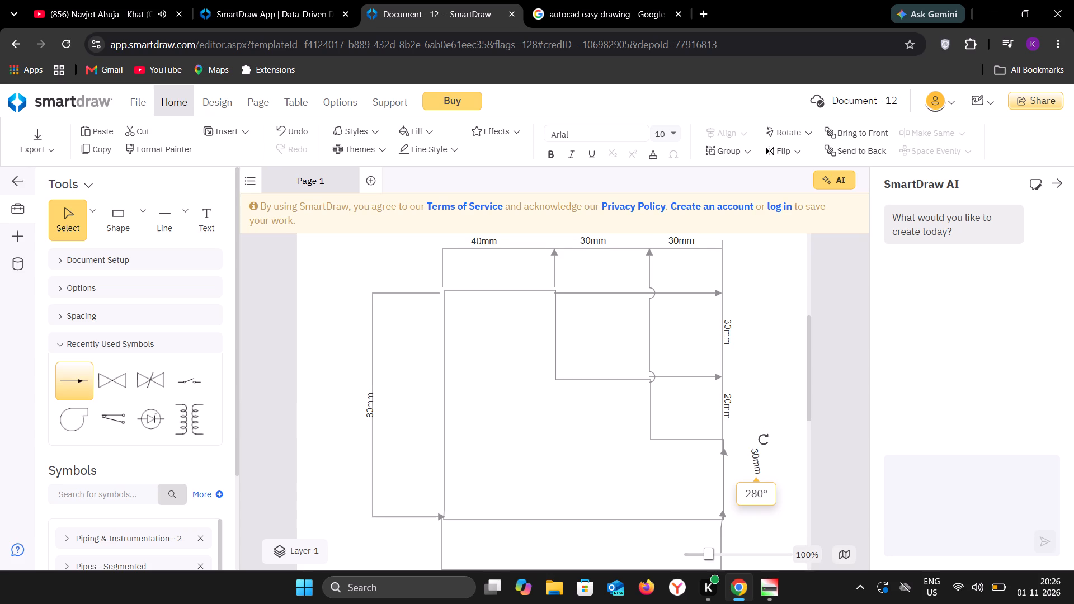
left_click_drag(764, 440, 768, 440)
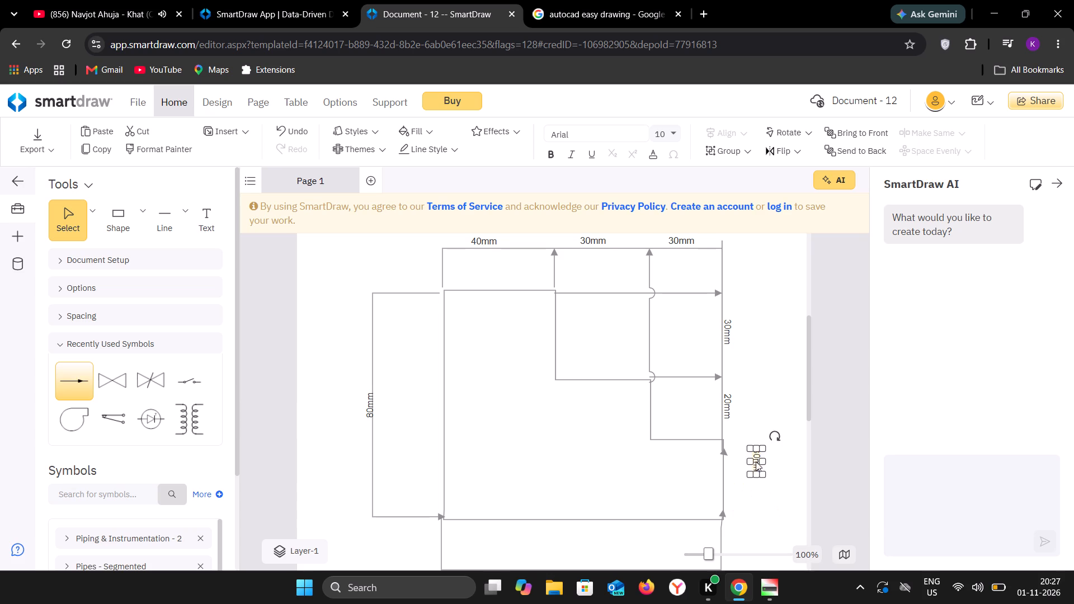
left_click_drag(753, 463, 733, 493)
left_click_drag(747, 464, 728, 490)
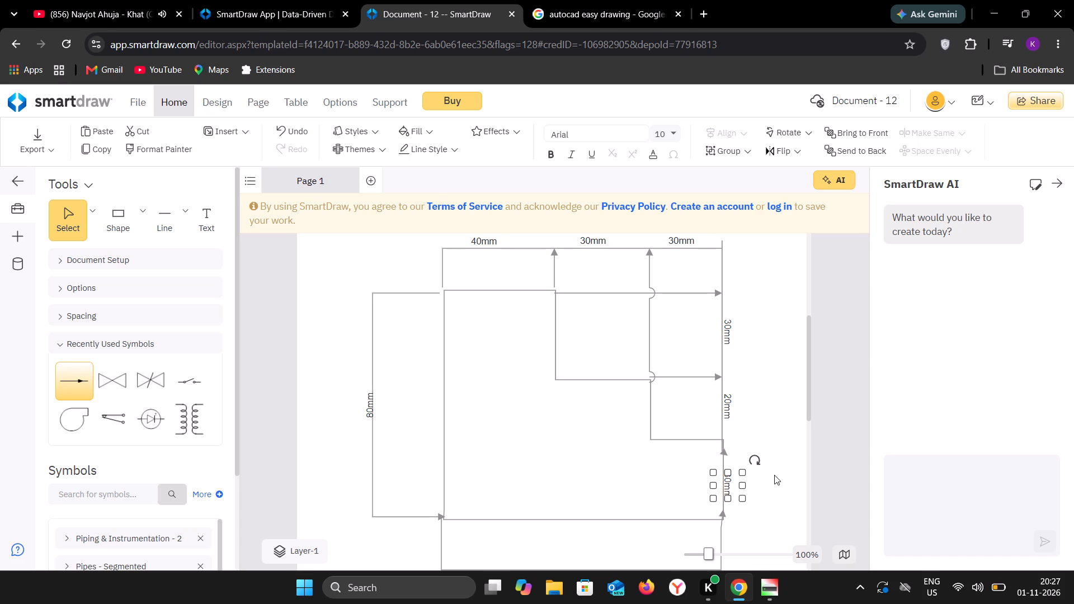
left_click(774, 476)
Add a 100mm text label just above the middle of the second outline's bottom dimension line.
scroll(774, 476, "down", 2)
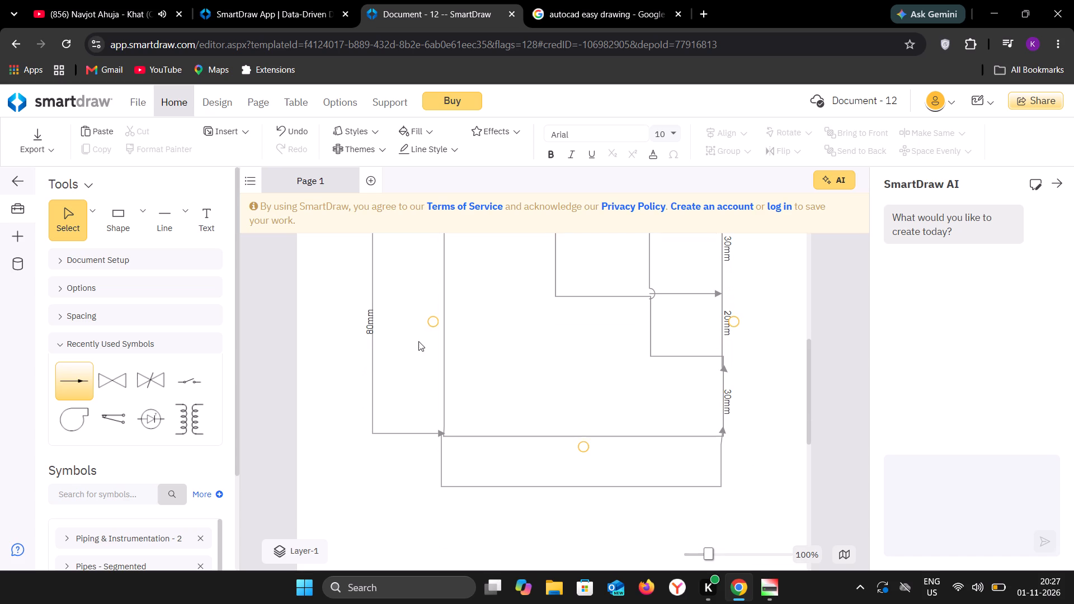
left_click(208, 224)
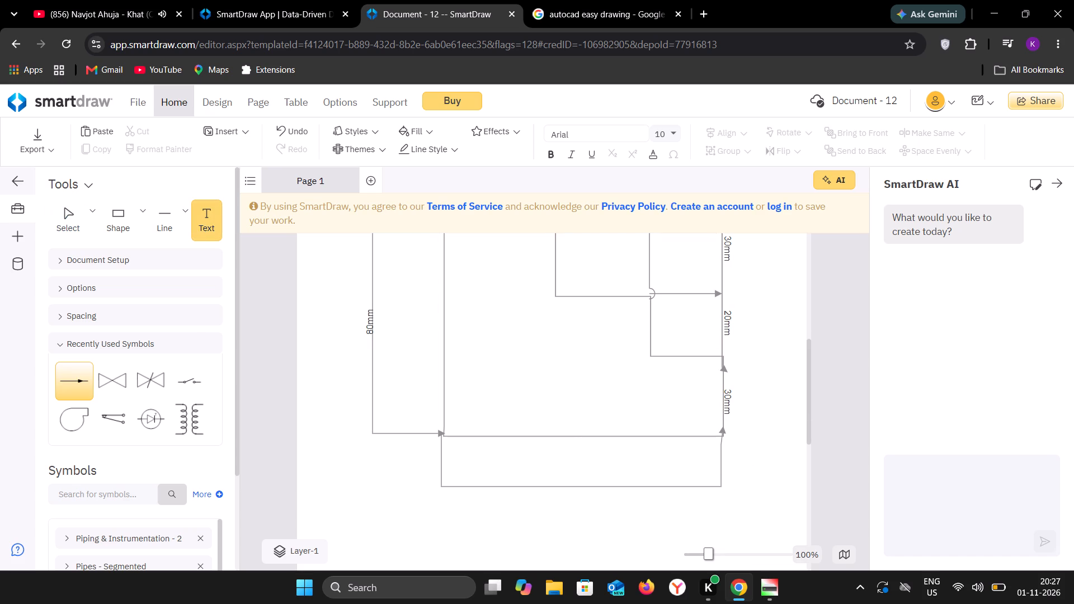
left_click(552, 480)
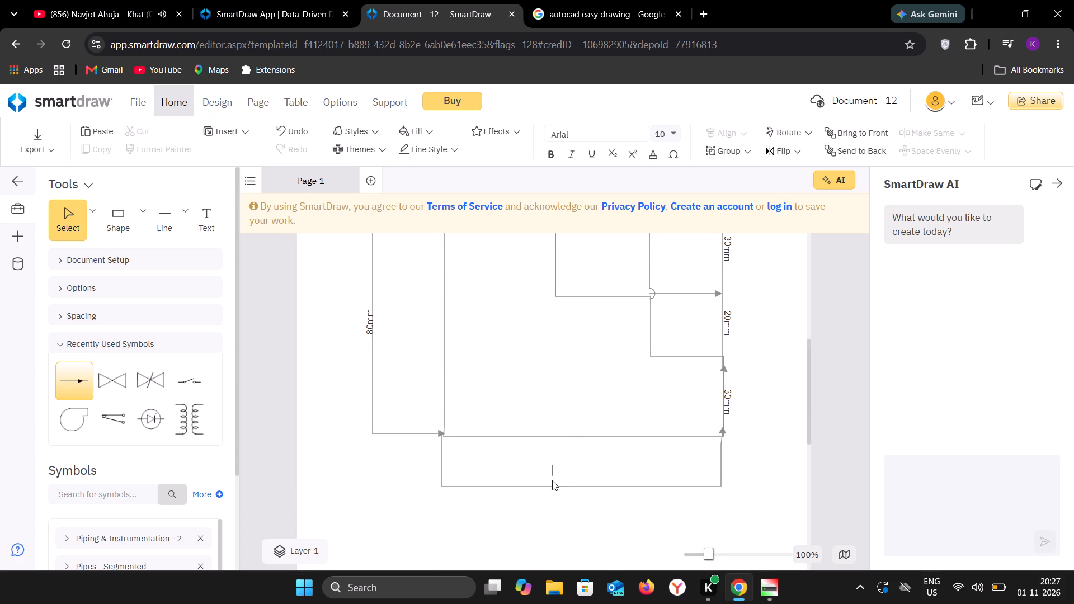
key("Return")
key("1")
type("00")
type("mm")
scroll(551, 480, "right", 1)
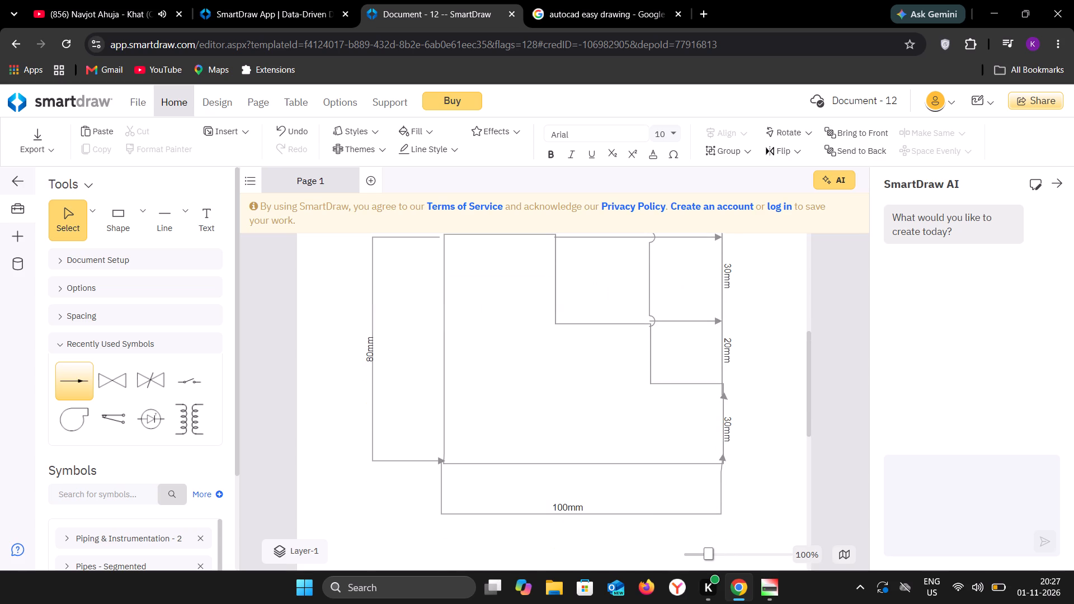
left_click(604, 543)
Shift the arrowed extension line between the two 20mm labels above the first outline slightly to the right.
scroll(604, 543, "up", 5)
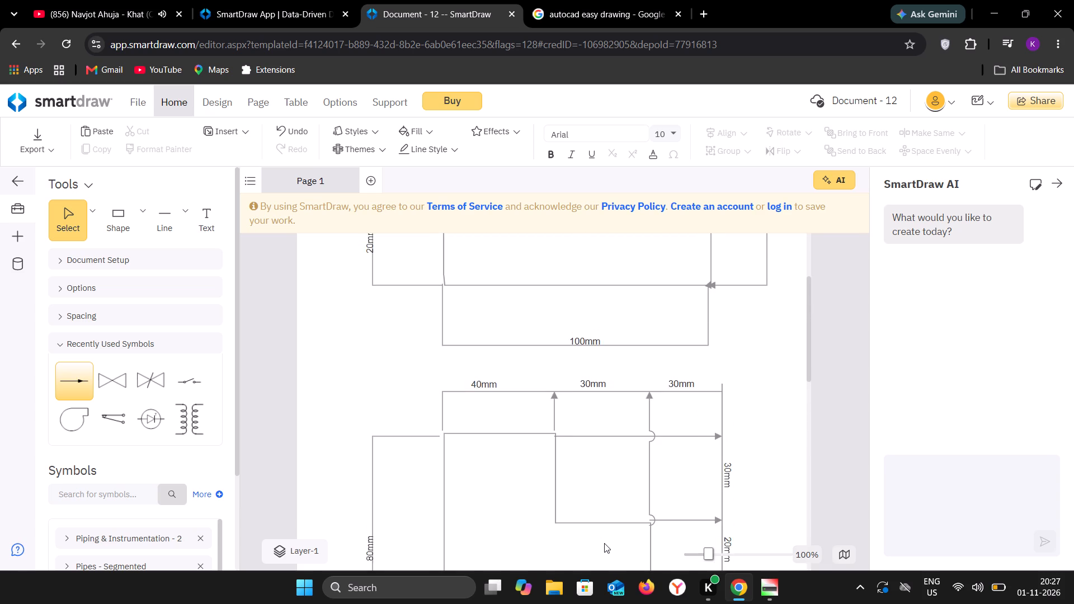
scroll(604, 543, "up", 3)
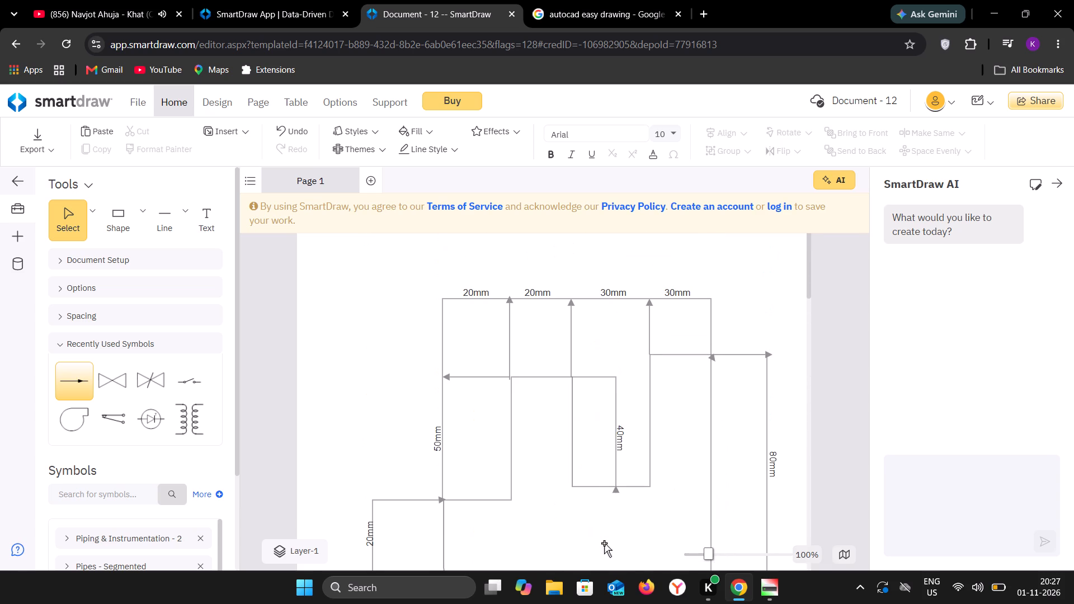
scroll(604, 543, "up", 2)
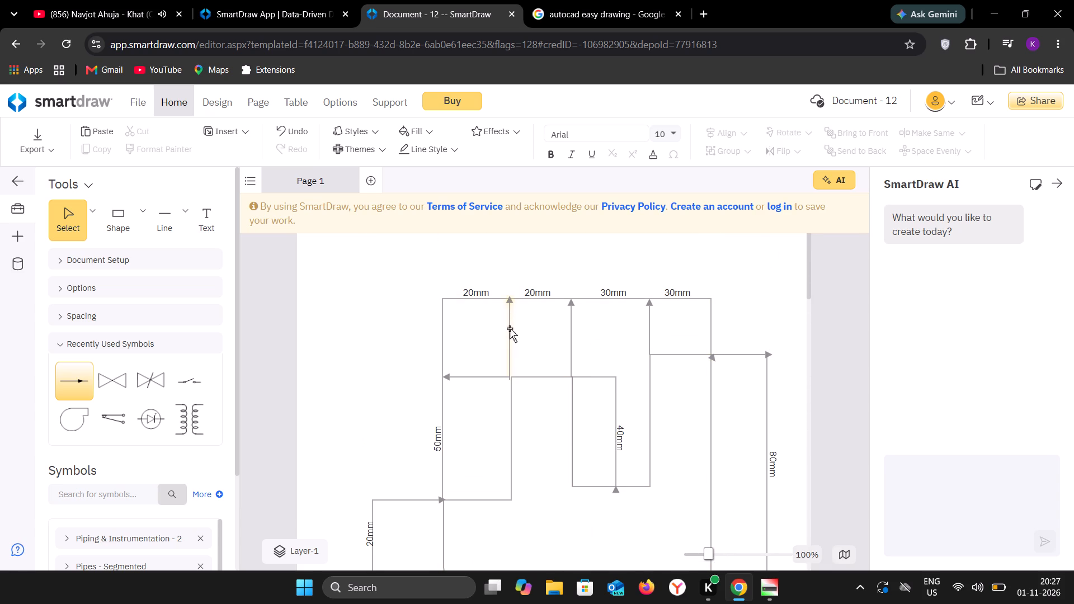
left_click(510, 328)
left_click(510, 328)
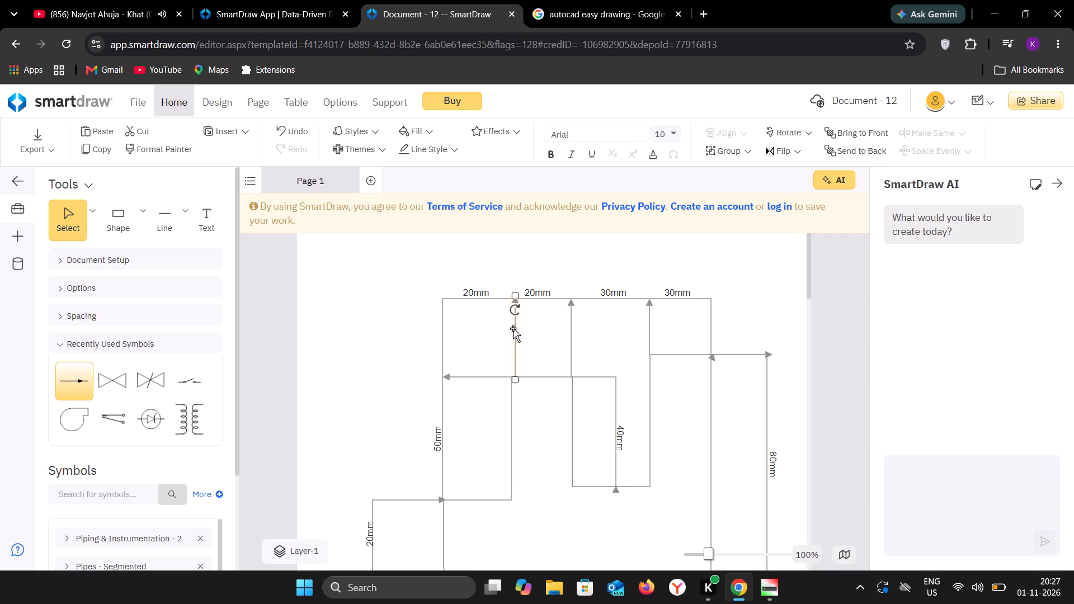
left_click(530, 336)
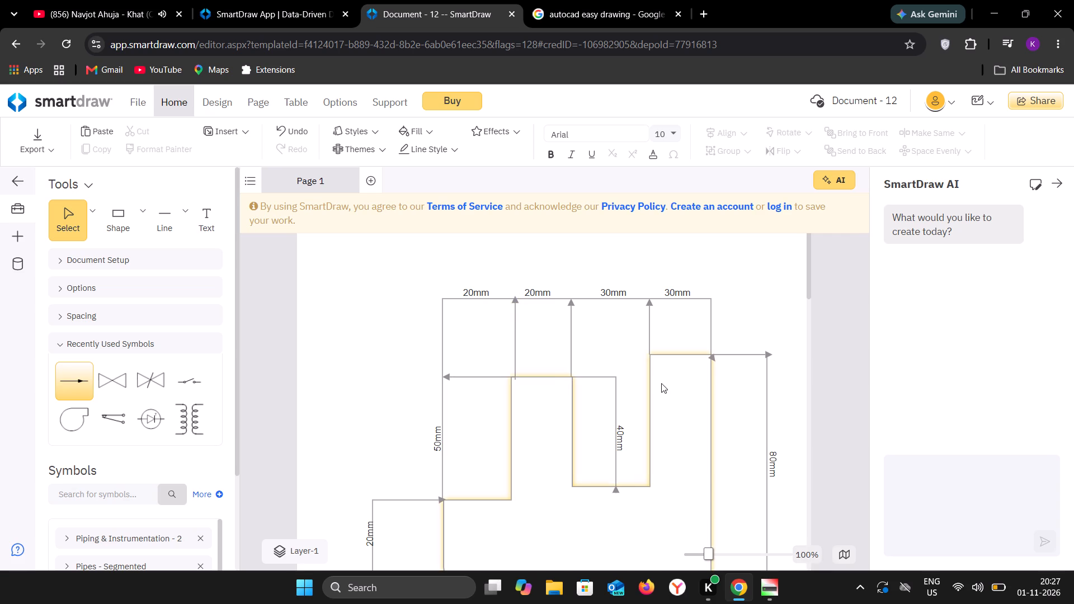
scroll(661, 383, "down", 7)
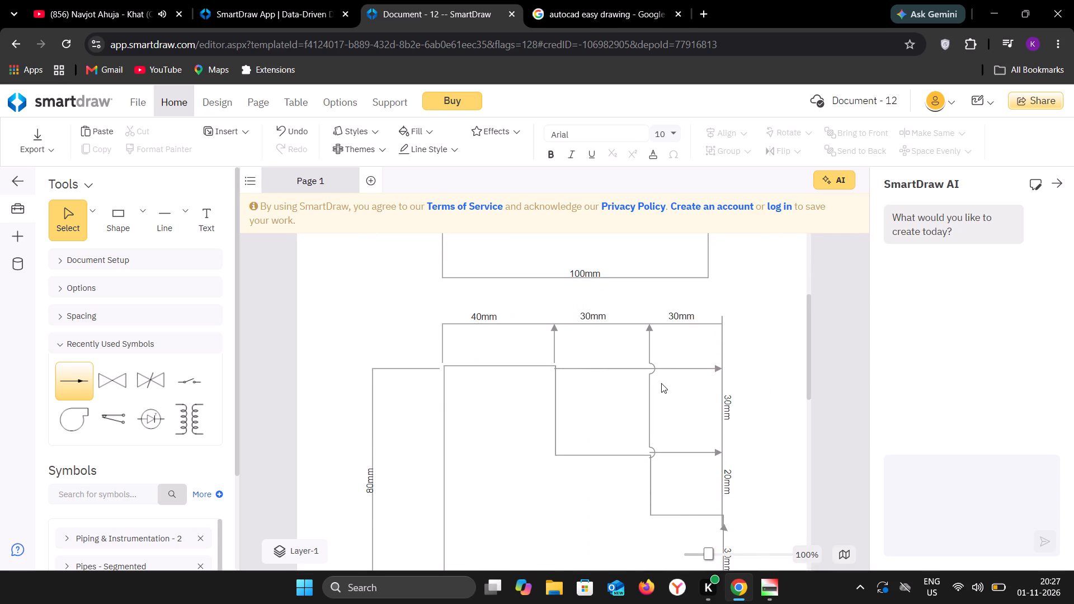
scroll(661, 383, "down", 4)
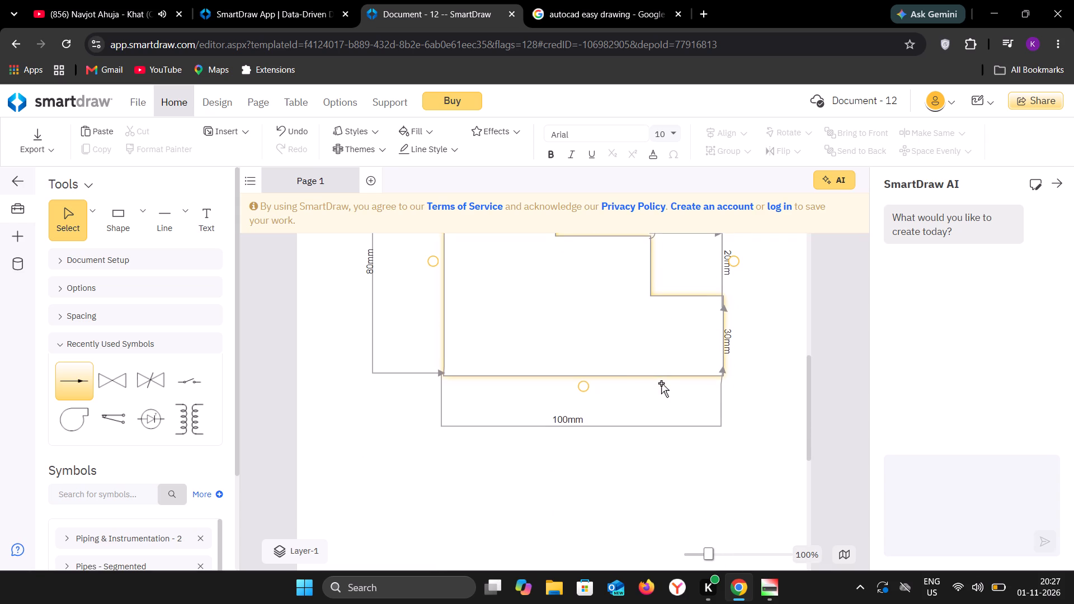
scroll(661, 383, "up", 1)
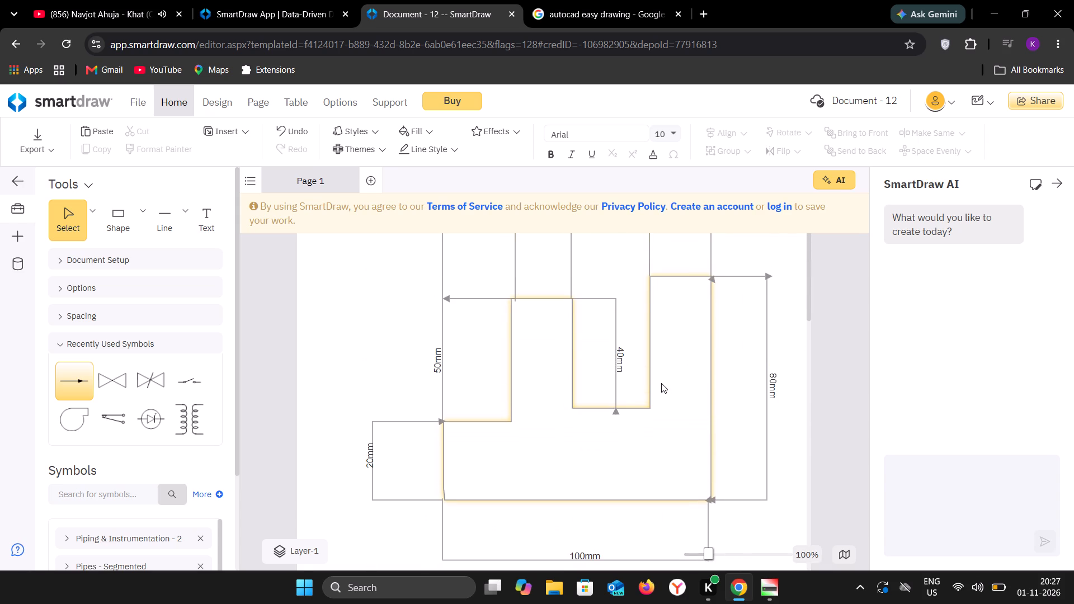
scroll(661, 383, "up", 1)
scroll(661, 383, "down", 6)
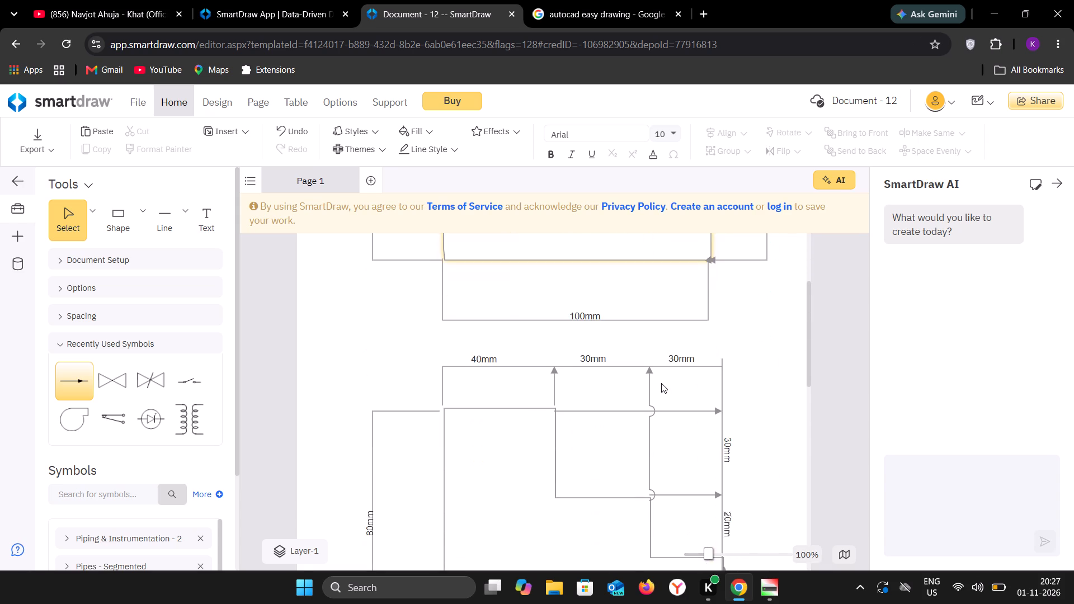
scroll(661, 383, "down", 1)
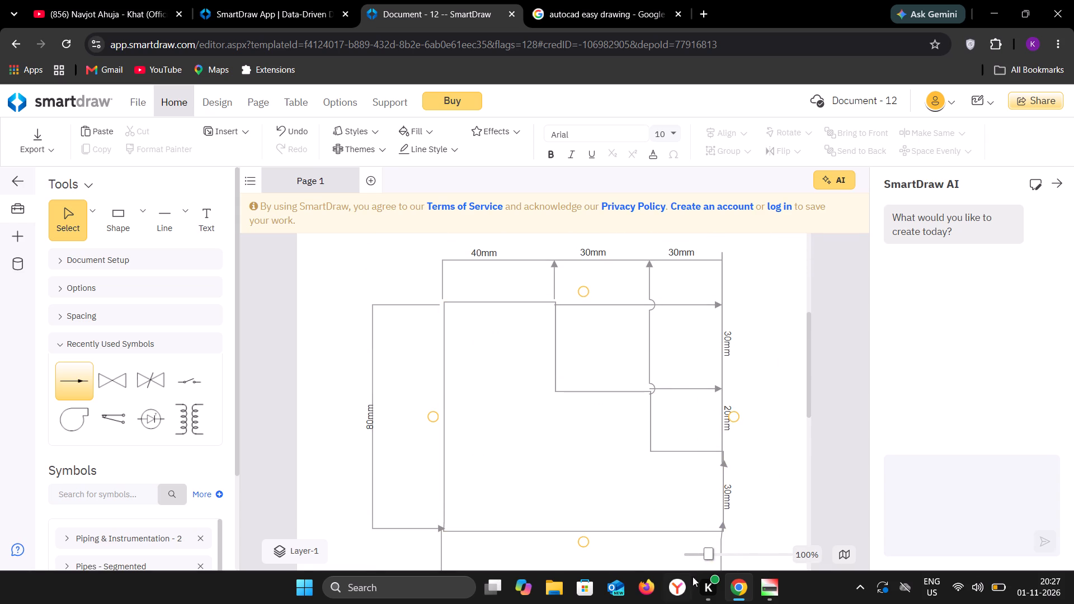